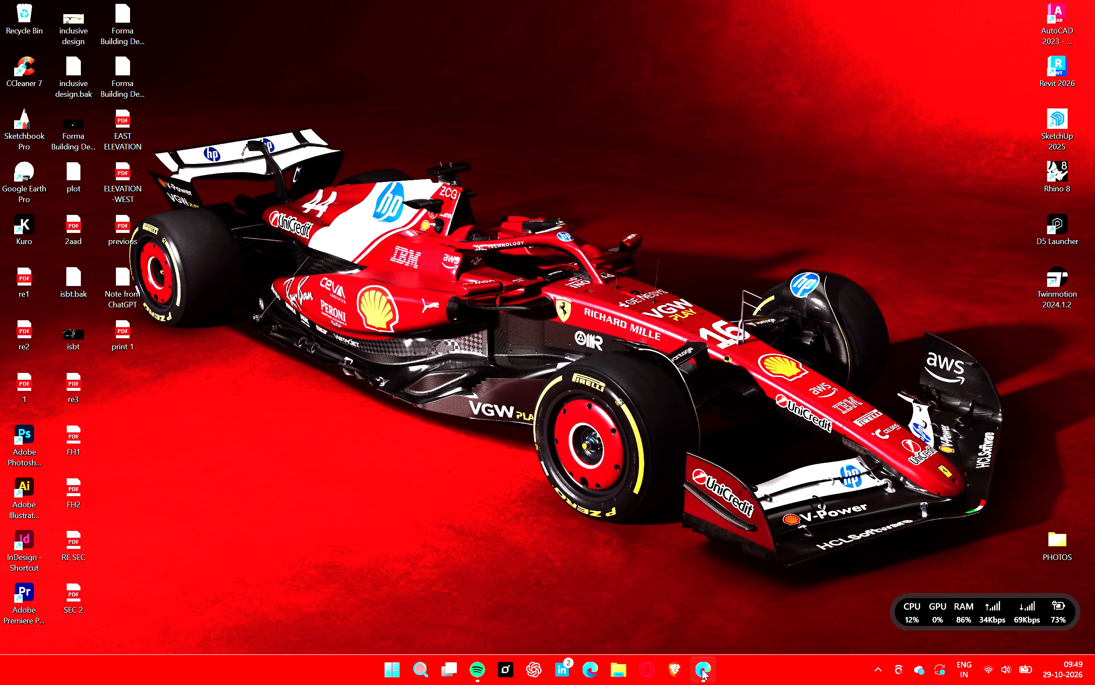
Launch AutoCAD 2023 in a maximized window and open the recent drawing e.
double_click(1054, 5)
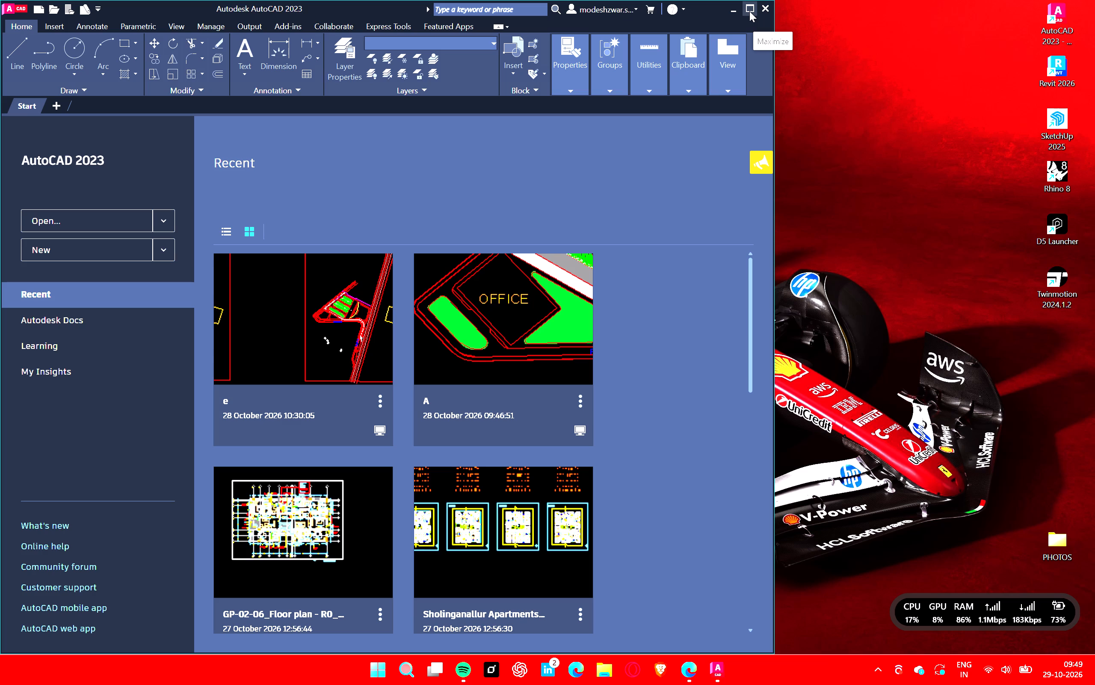
left_click(750, 12)
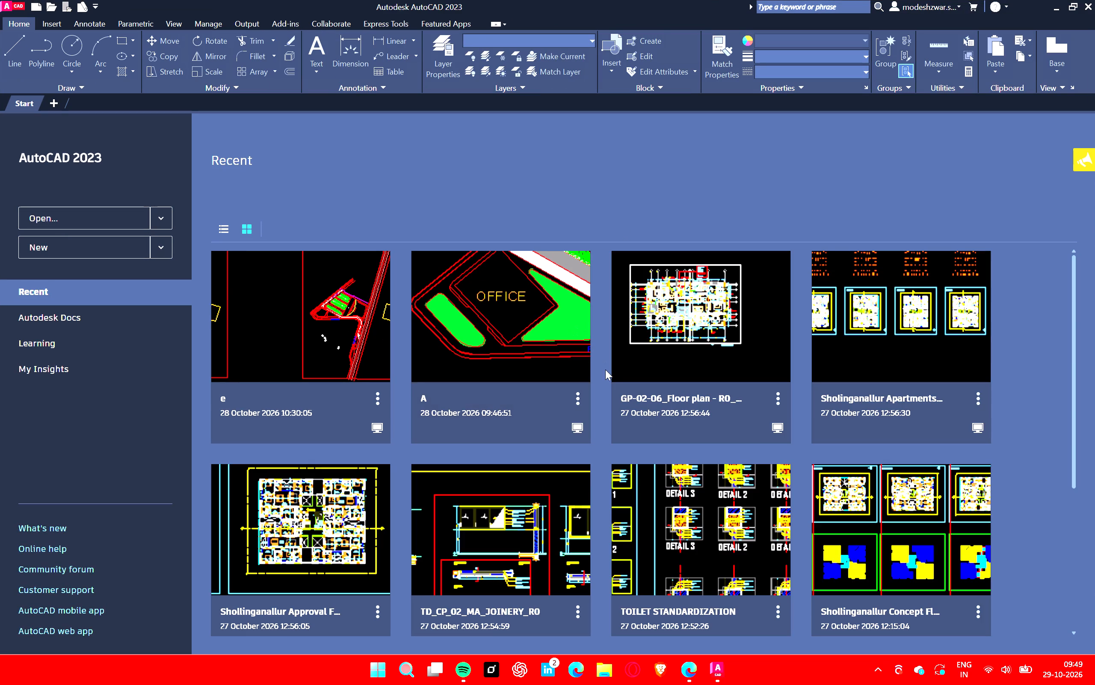
left_click(274, 302)
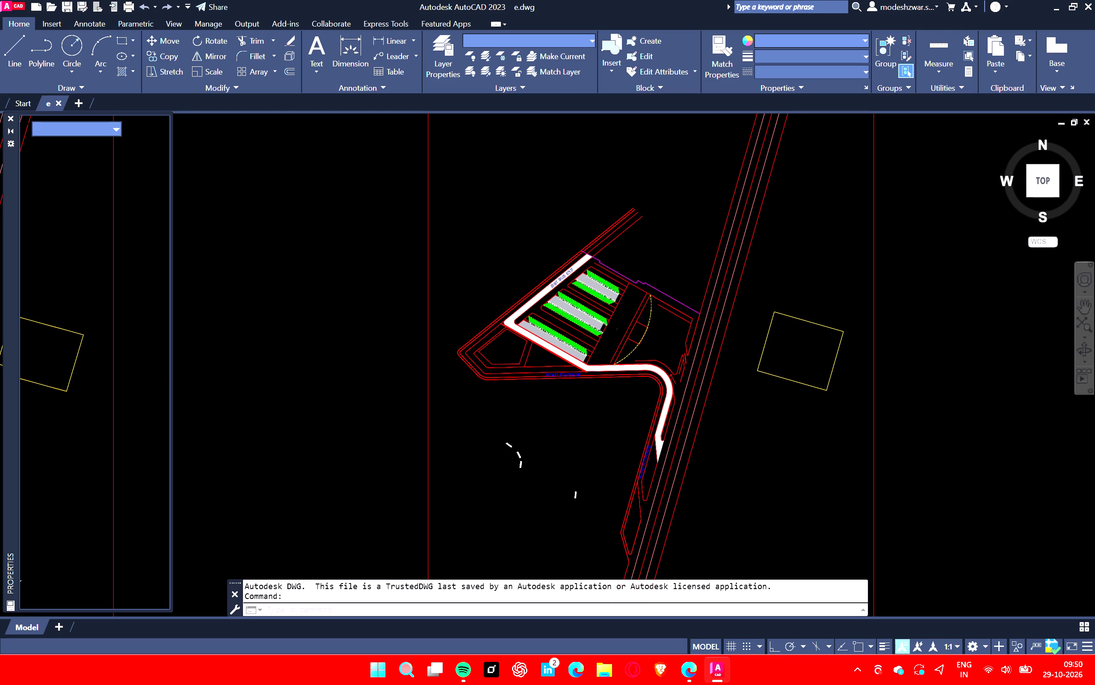
Examine the bus terminal site plan, including its bus bays, exit road and surrounding plots.
scroll(623, 323, "down", 3)
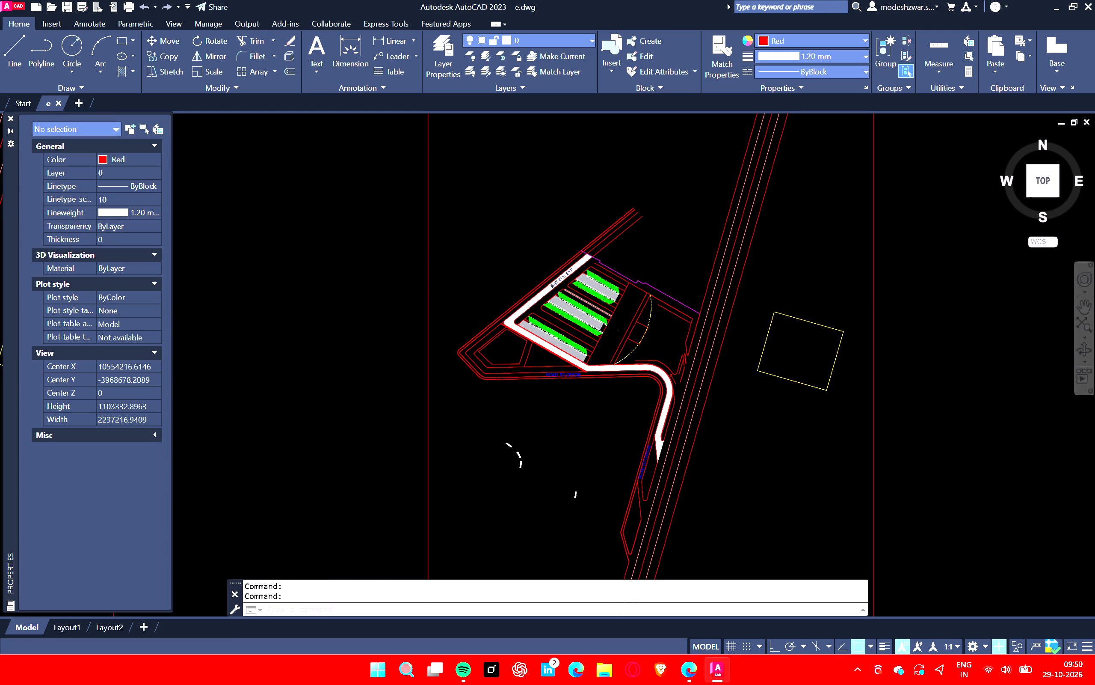
scroll(654, 338, "down", 2)
scroll(443, 337, "up", 6)
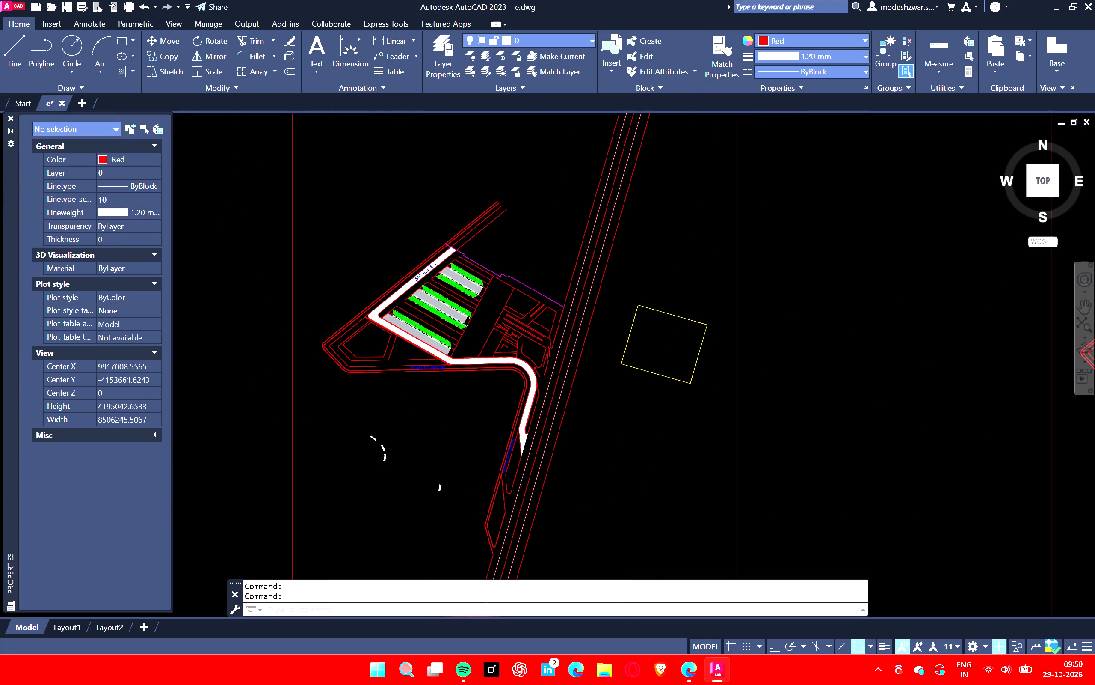
scroll(531, 305, "down", 4)
scroll(598, 308, "down", 2)
scroll(598, 308, "up", 1)
scroll(413, 313, "up", 5)
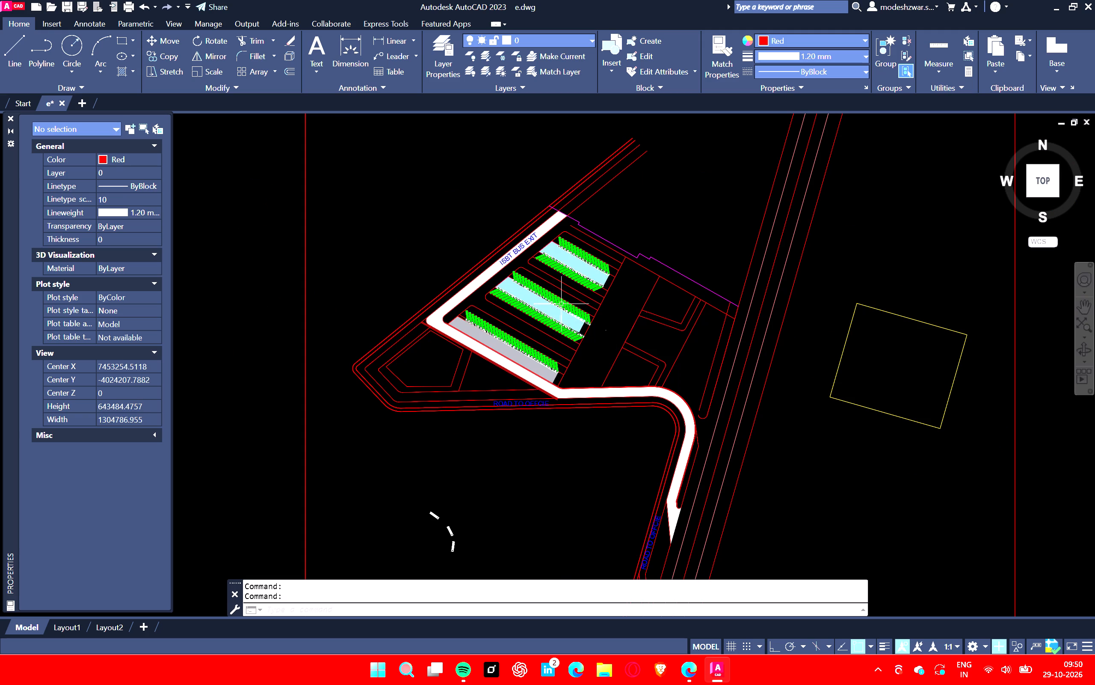
scroll(594, 304, "down", 1)
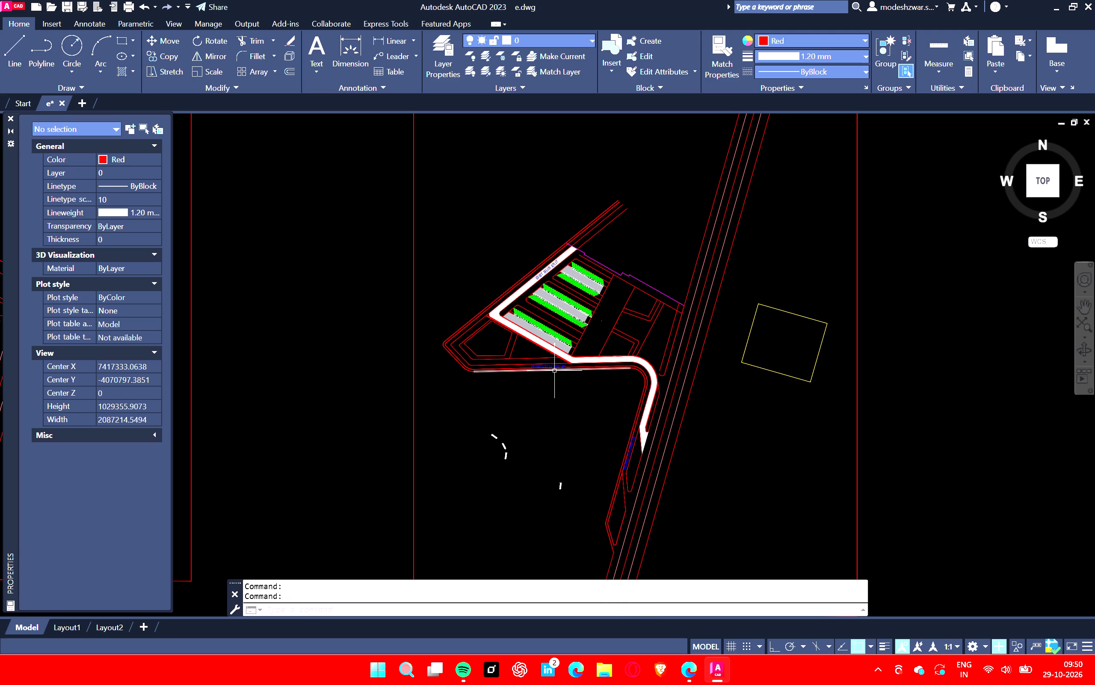
Switch to Microsoft Edge, open Canva in a new tab and open the FINAL SHEETS design in a maximized window.
left_click(573, 675)
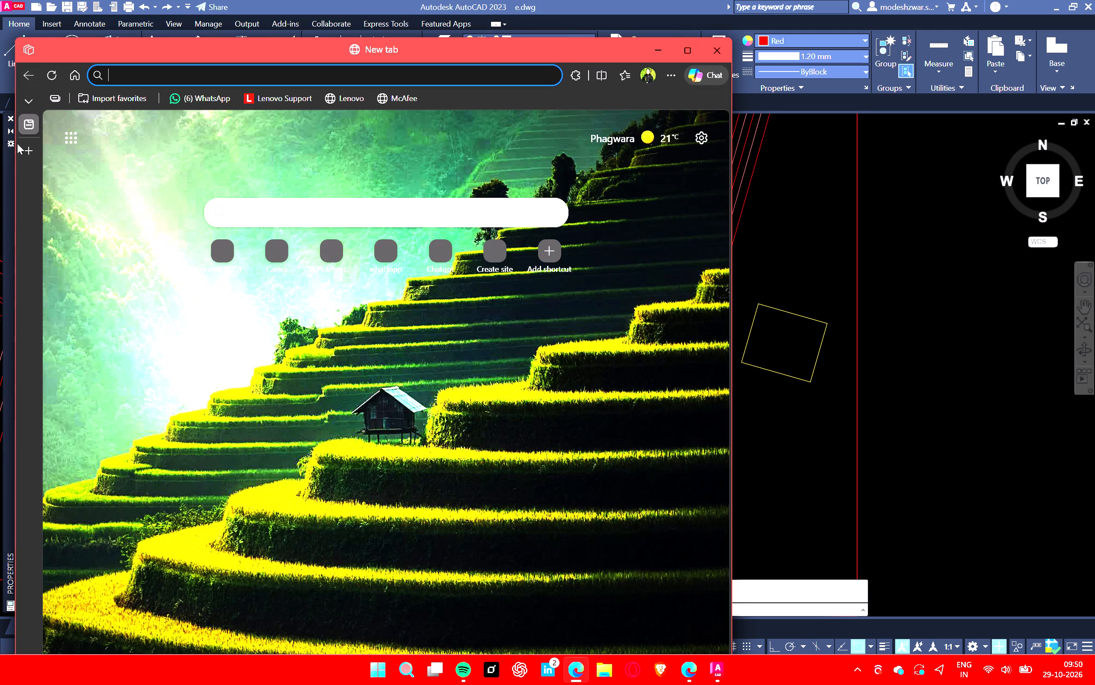
left_click(24, 152)
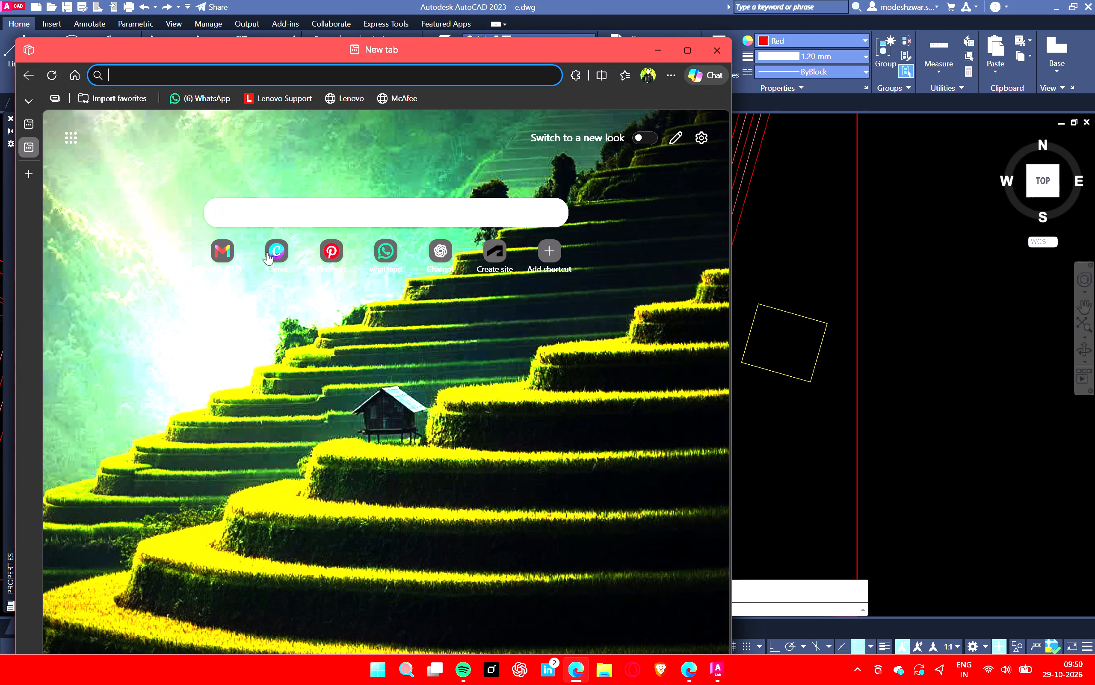
left_click(272, 256)
left_click_drag(489, 41, 518, 0)
left_click(376, 414)
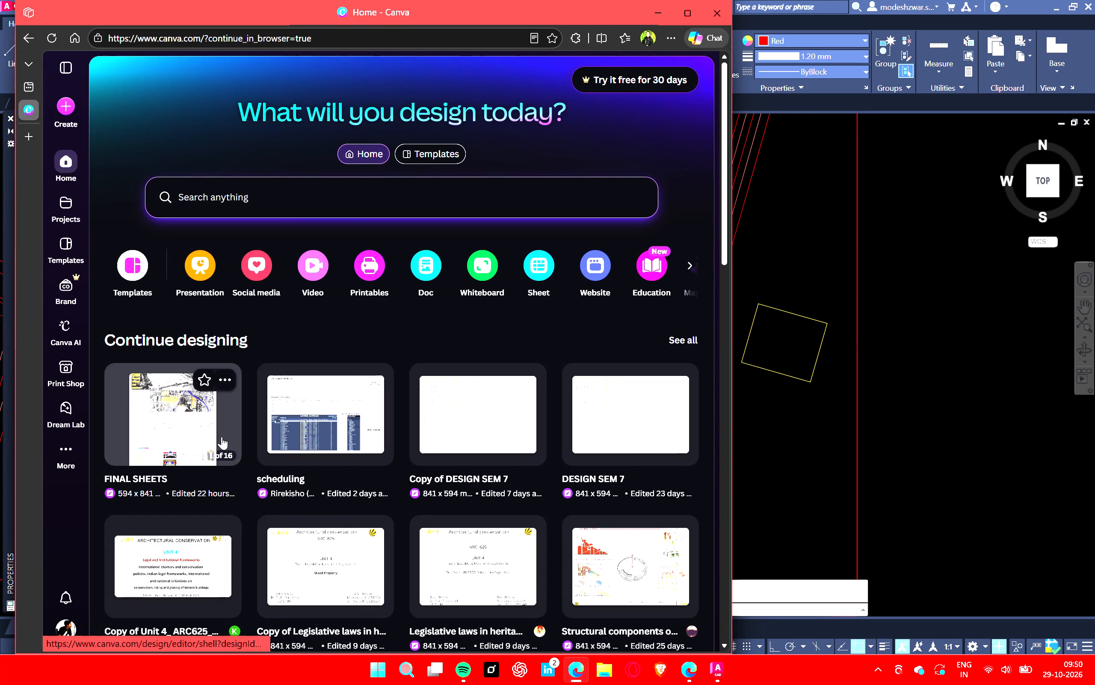
left_click(203, 432)
left_click(675, 7)
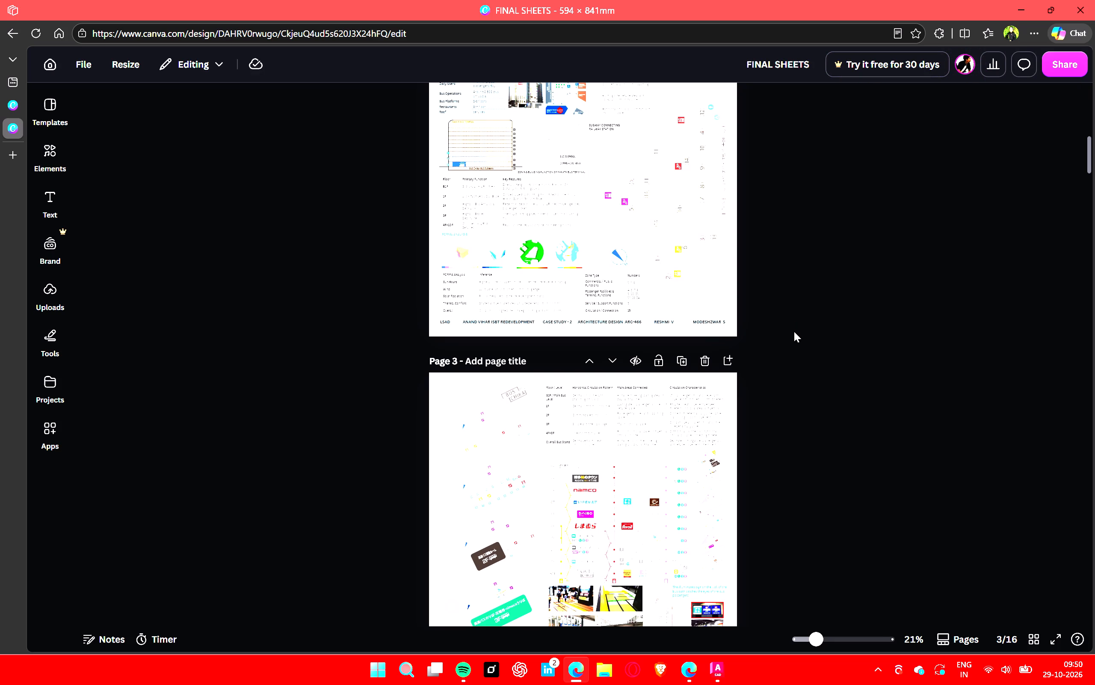
Look through the FINAL SHEETS pages from the case studies to the last page.
scroll(780, 420, "down", 20)
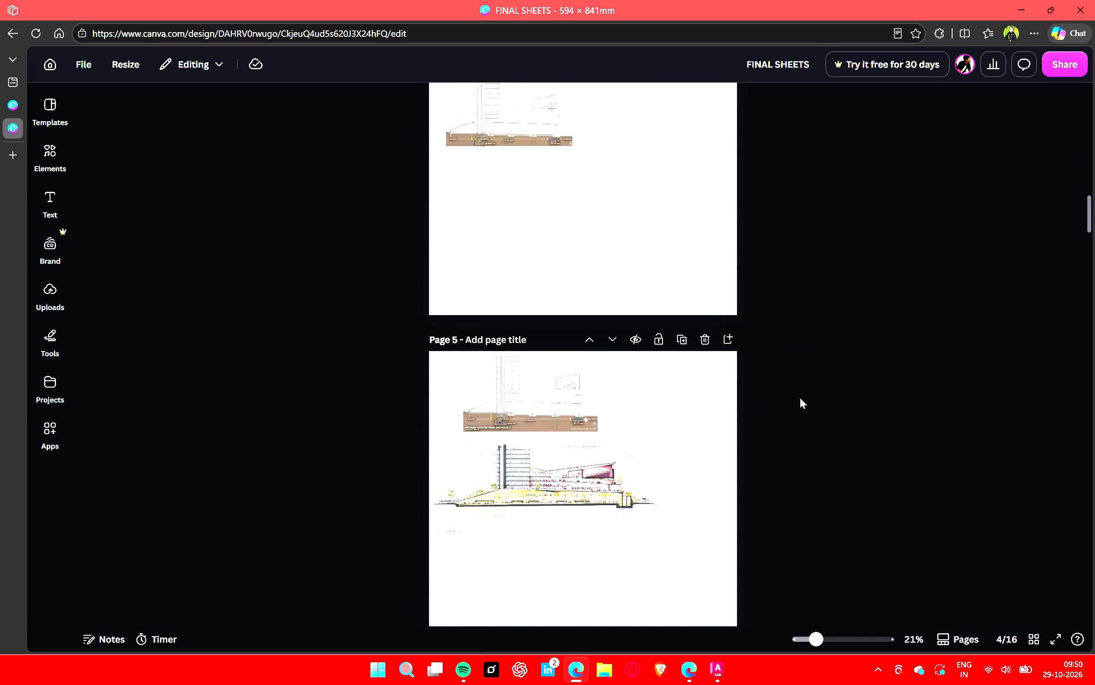
scroll(800, 398, "down", 10)
scroll(800, 398, "up", 1)
scroll(800, 398, "down", 3)
scroll(801, 400, "up", 2)
scroll(801, 400, "down", 9)
scroll(805, 399, "up", 1)
scroll(808, 399, "down", 3)
scroll(808, 399, "up", 1)
scroll(808, 399, "down", 17)
scroll(808, 400, "up", 1)
scroll(808, 400, "down", 4)
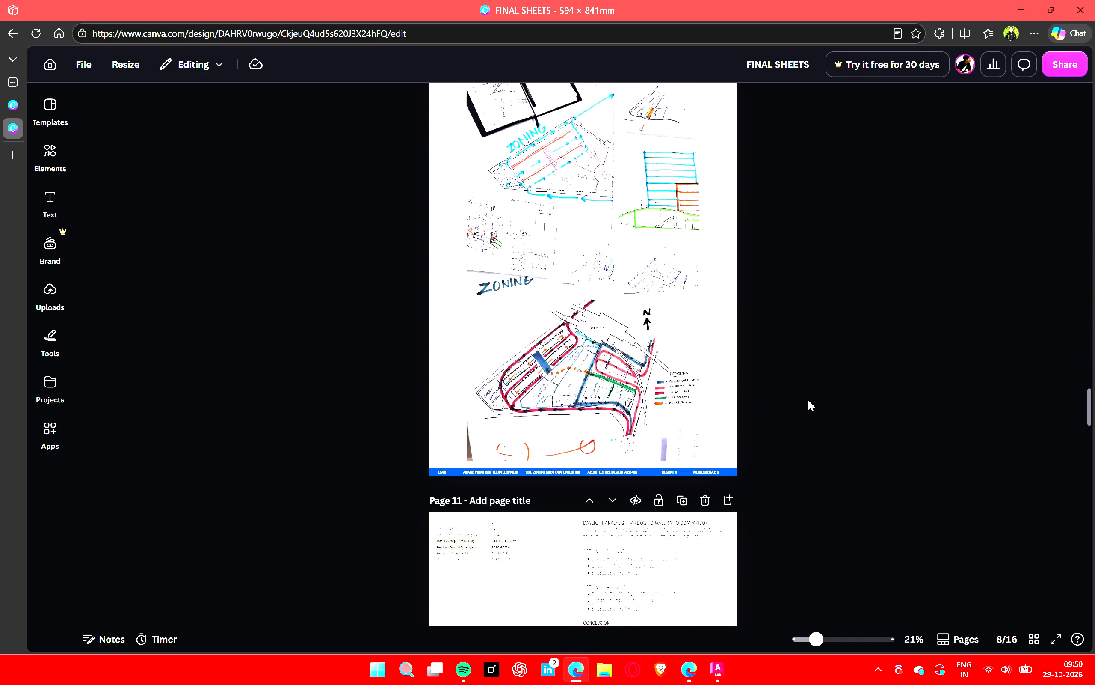
scroll(808, 400, "down", 20)
scroll(807, 400, "up", 1)
scroll(807, 400, "down", 16)
scroll(807, 400, "up", 1)
scroll(807, 400, "down", 9)
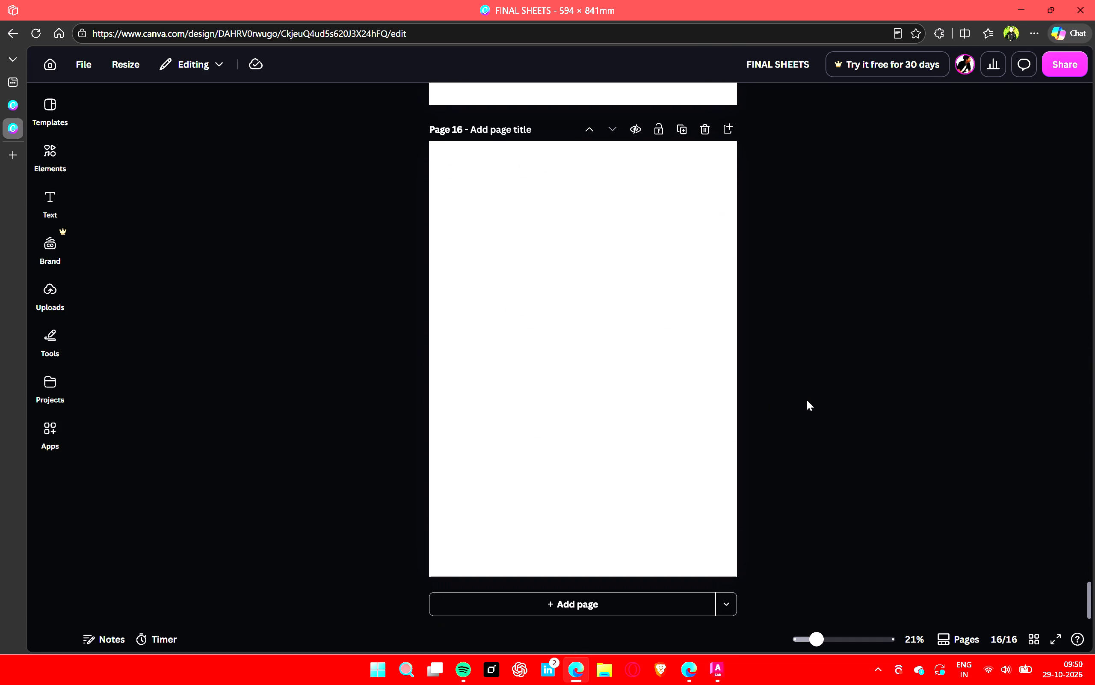
scroll(807, 400, "down", 2)
scroll(807, 400, "up", 4)
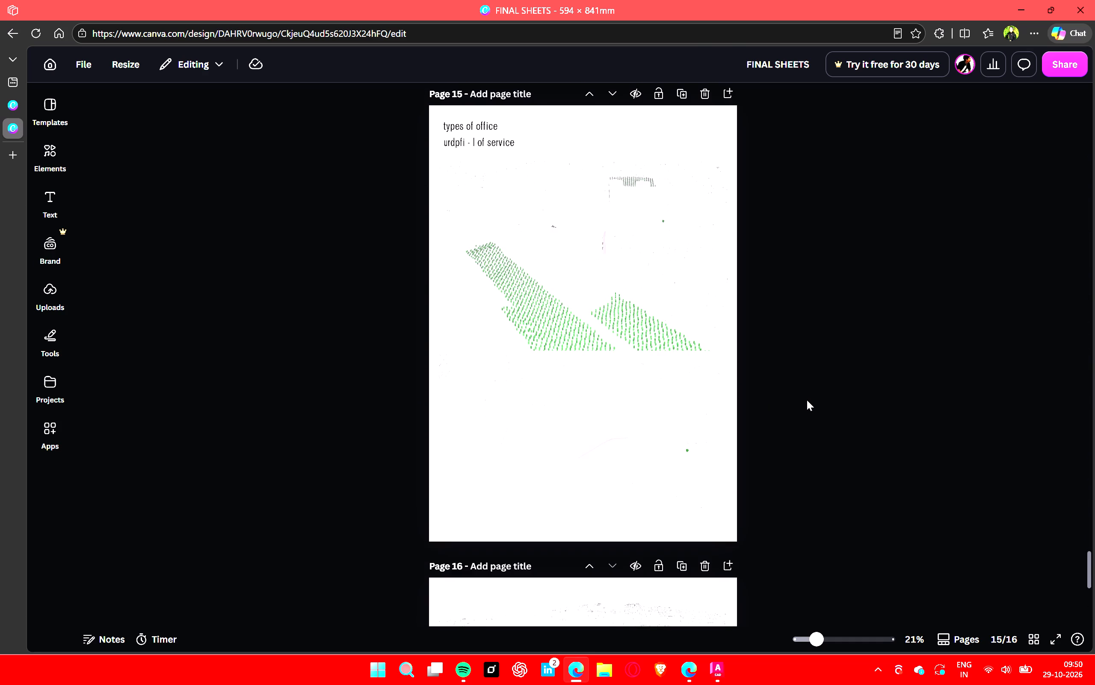
Examine the images on pages 15 and 16 of FINAL SHEETS up close.
scroll(584, 250, "up", 1)
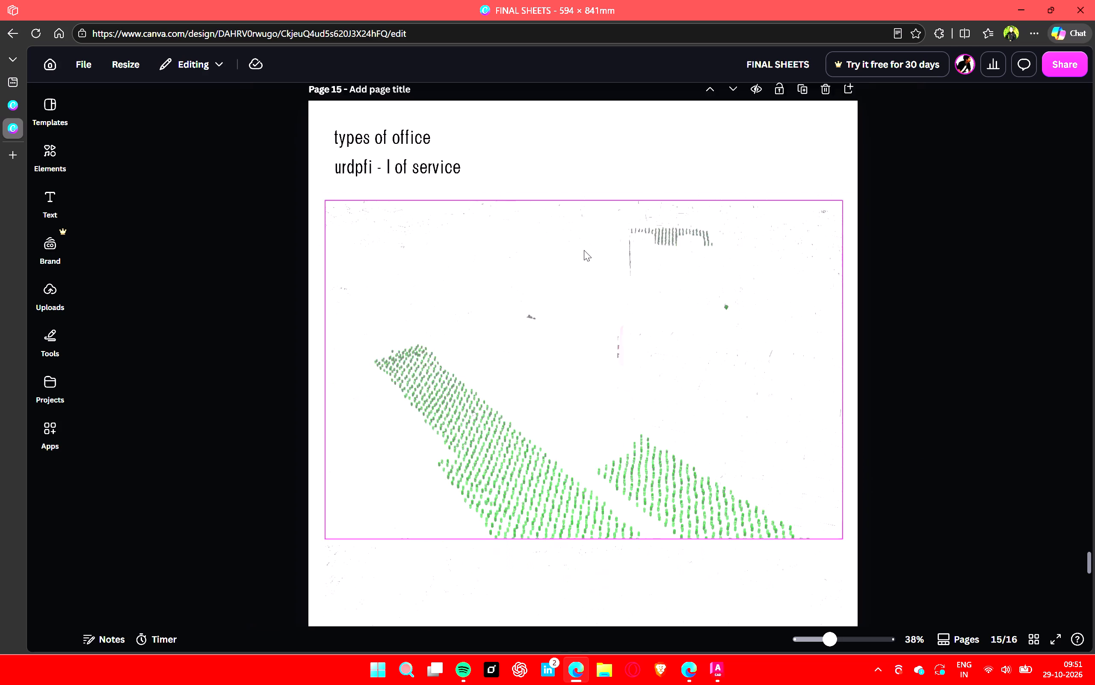
scroll(584, 250, "down", 1)
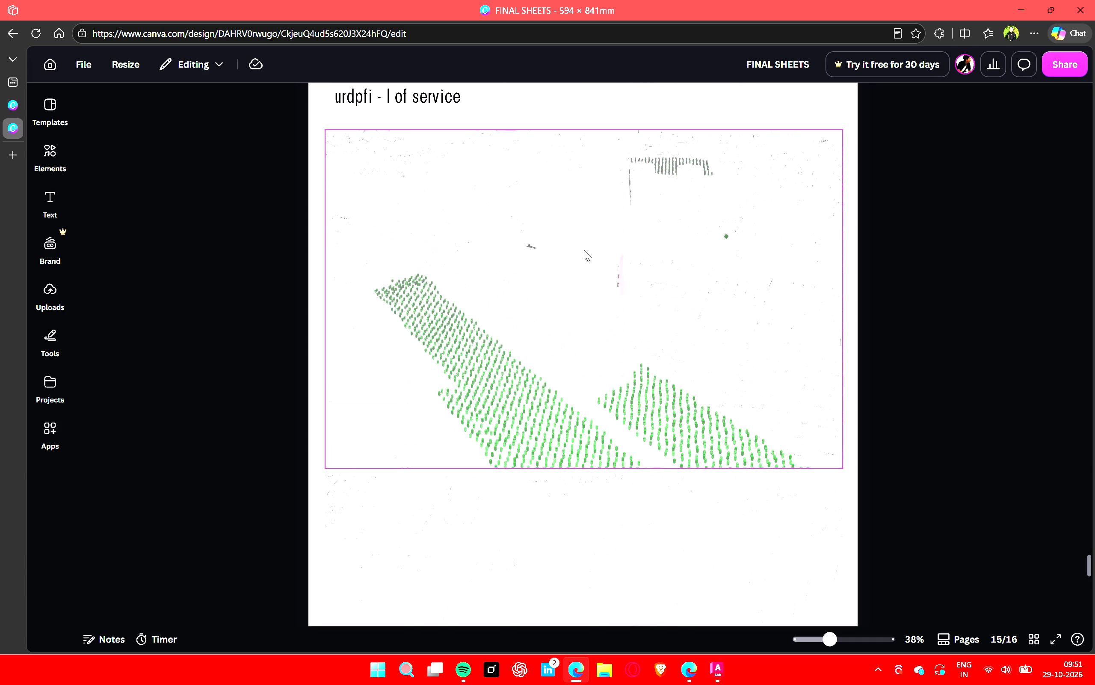
scroll(584, 250, "down", 3)
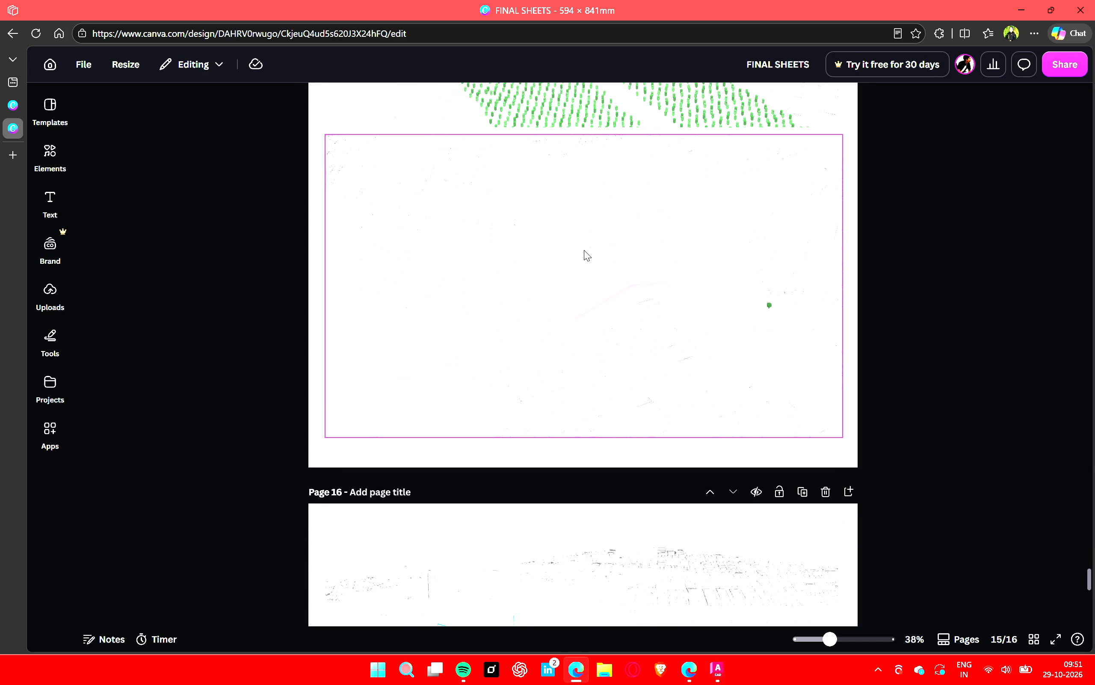
scroll(584, 250, "down", 1)
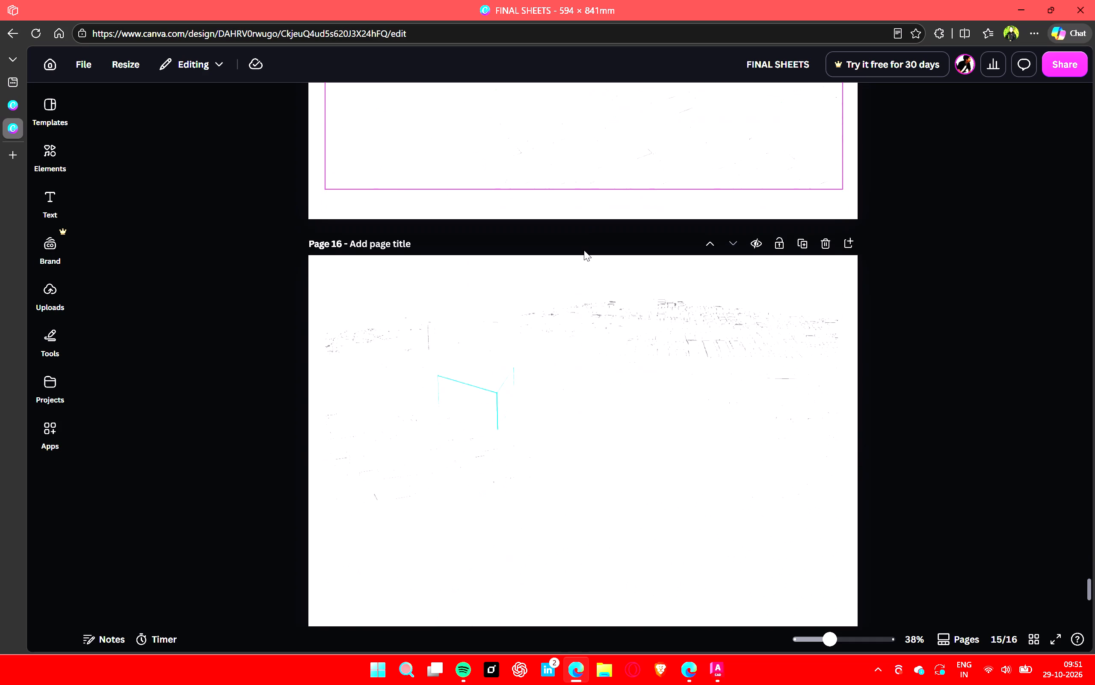
scroll(584, 250, "down", 2)
scroll(620, 386, "down", 1)
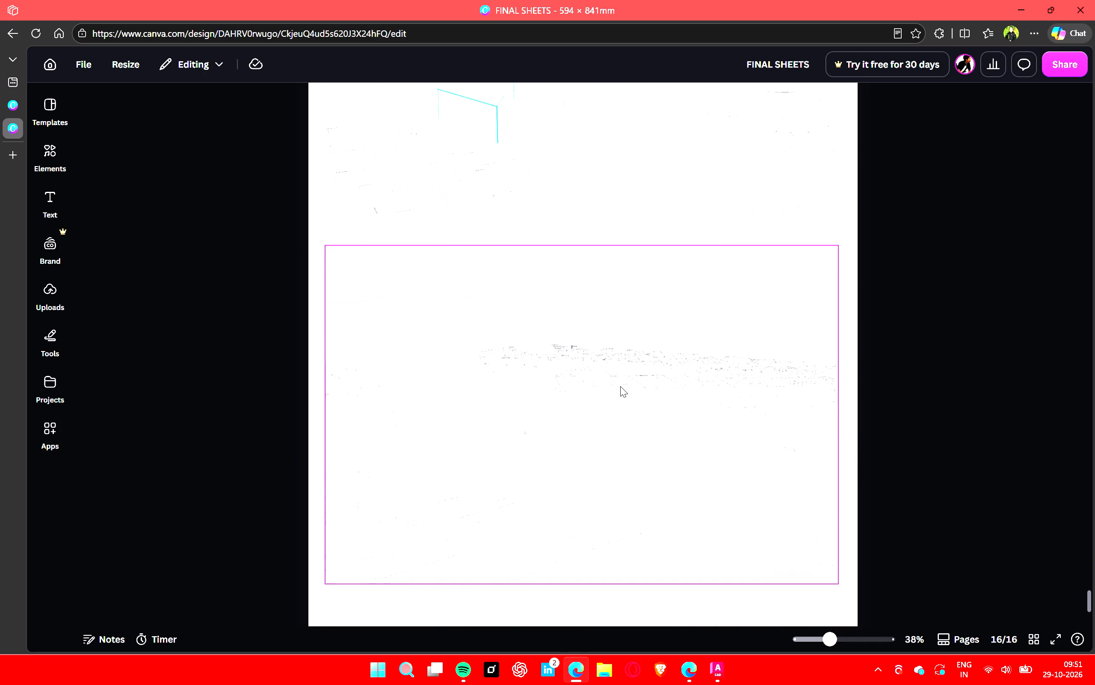
scroll(620, 386, "down", 1)
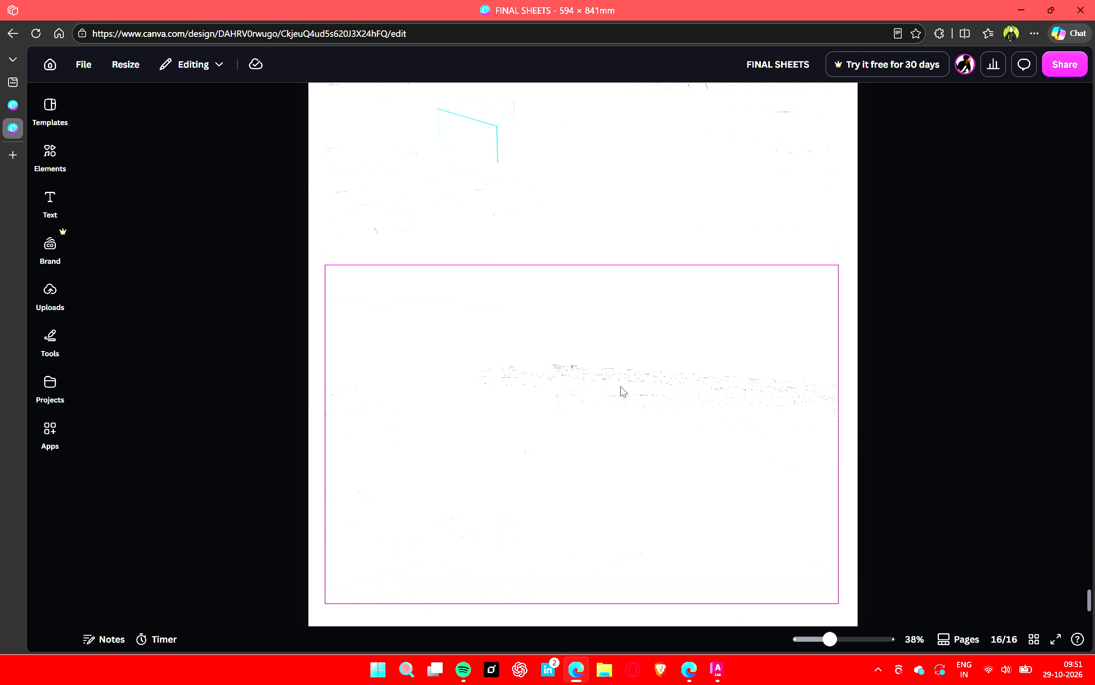
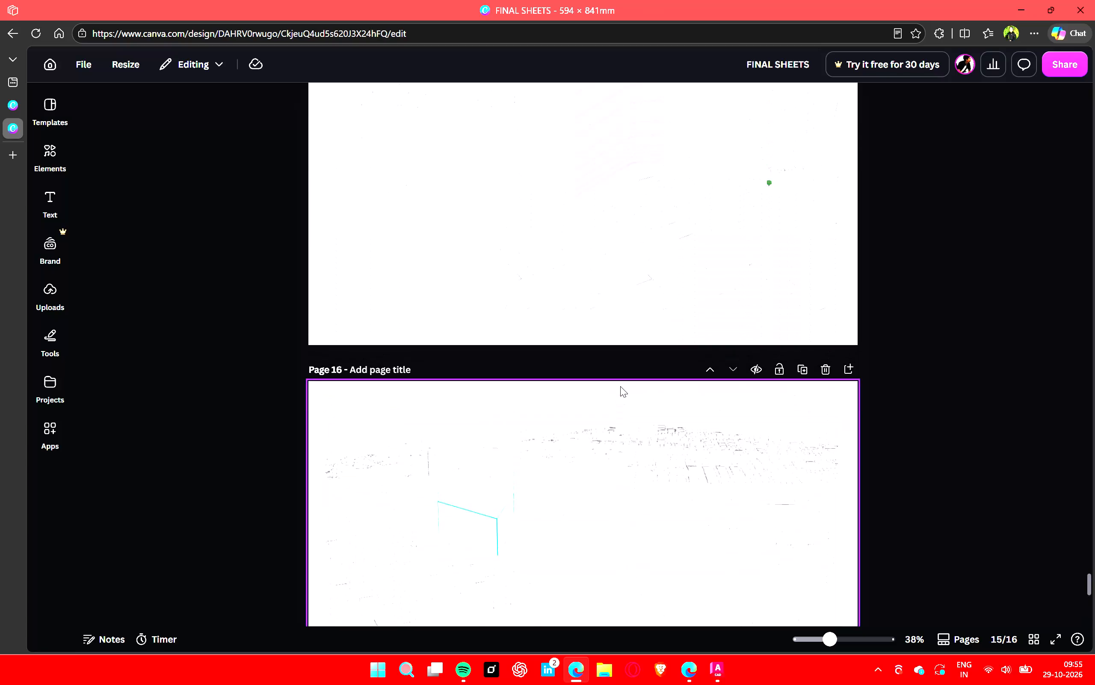
Look back through FINAL SHEETS from page 15 to page 7, including the area table, daylight analysis, zoning sketches and concept sheet.
scroll(620, 386, "up", 5)
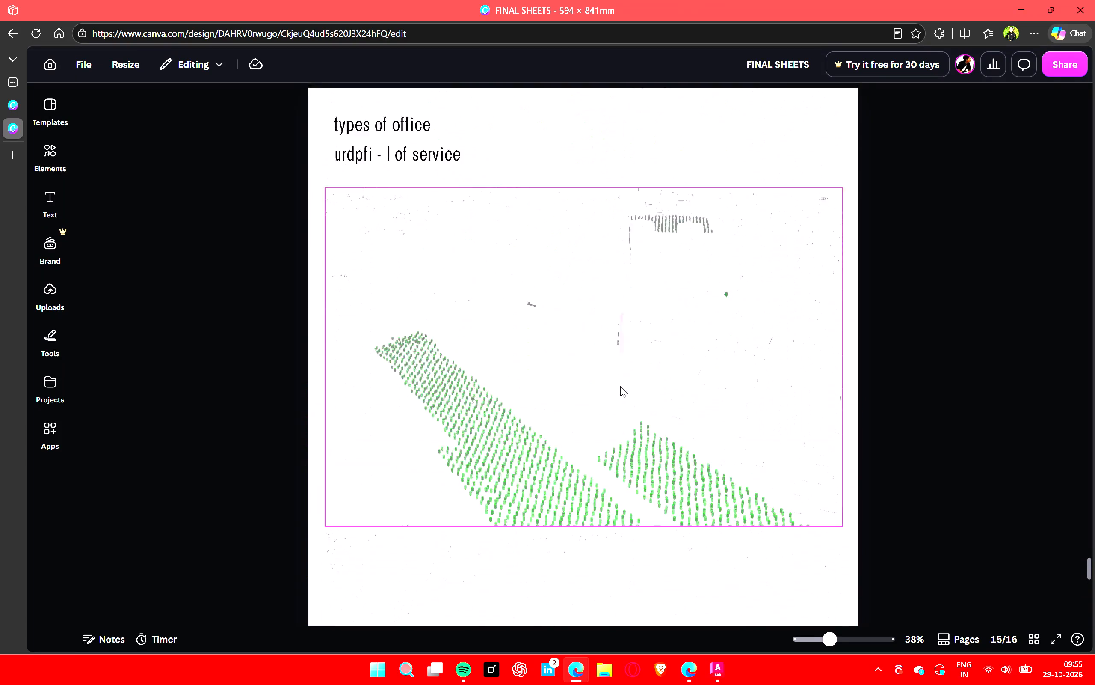
scroll(620, 386, "up", 7)
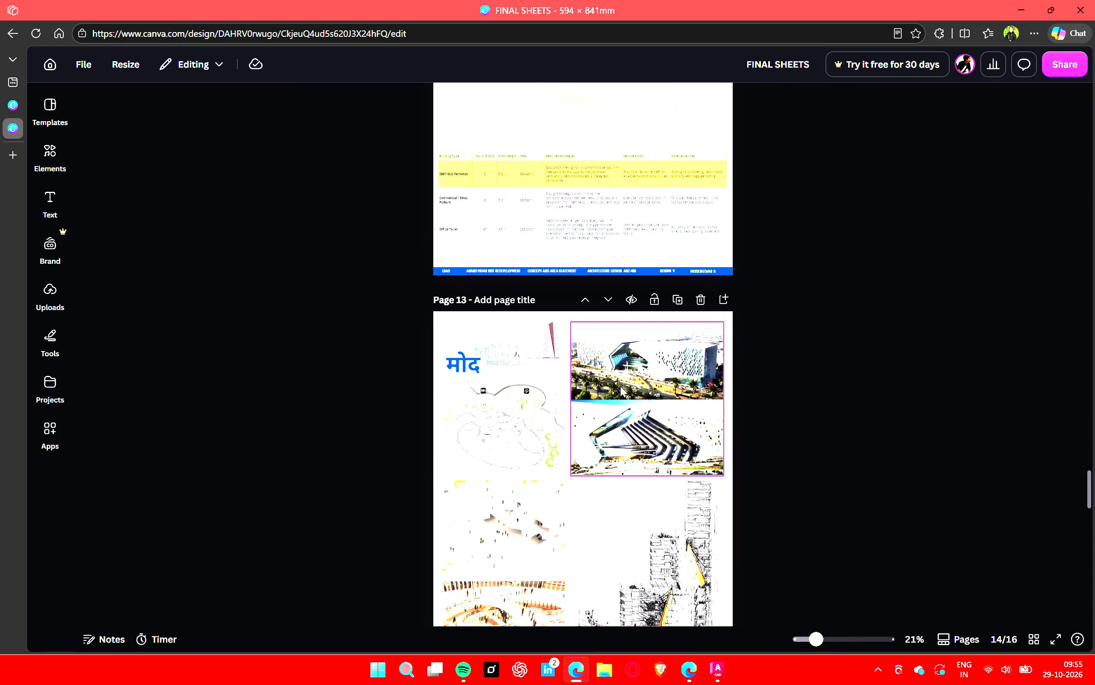
scroll(620, 386, "up", 1)
scroll(620, 386, "down", 1)
scroll(620, 386, "up", 4)
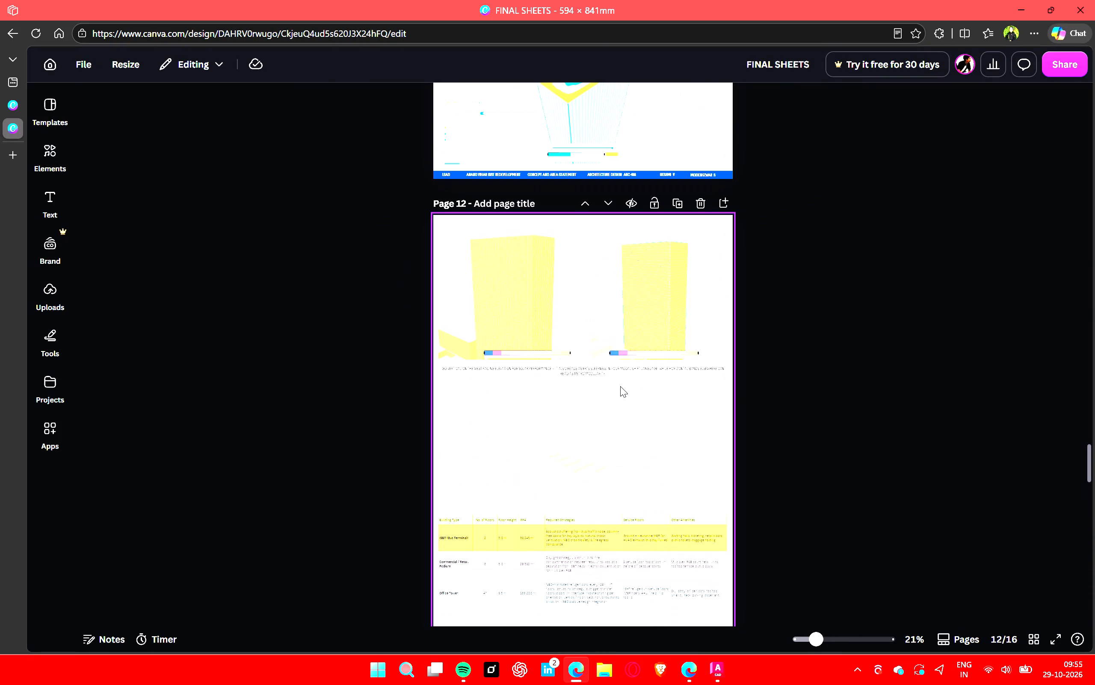
scroll(635, 473, "down", 1)
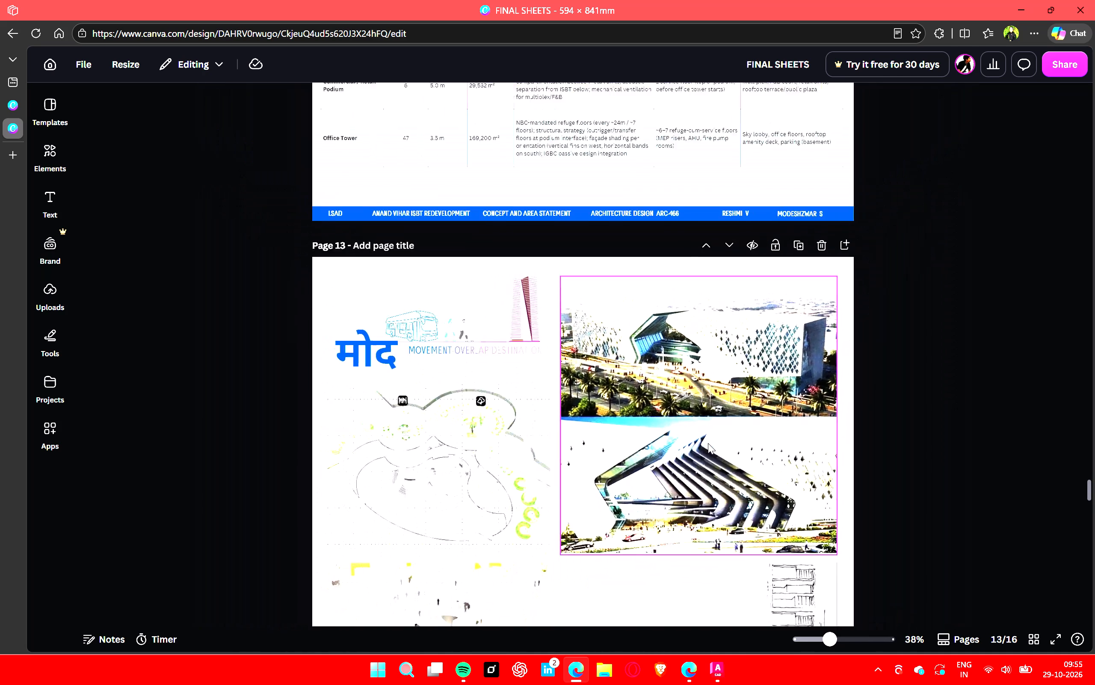
scroll(708, 443, "up", 9)
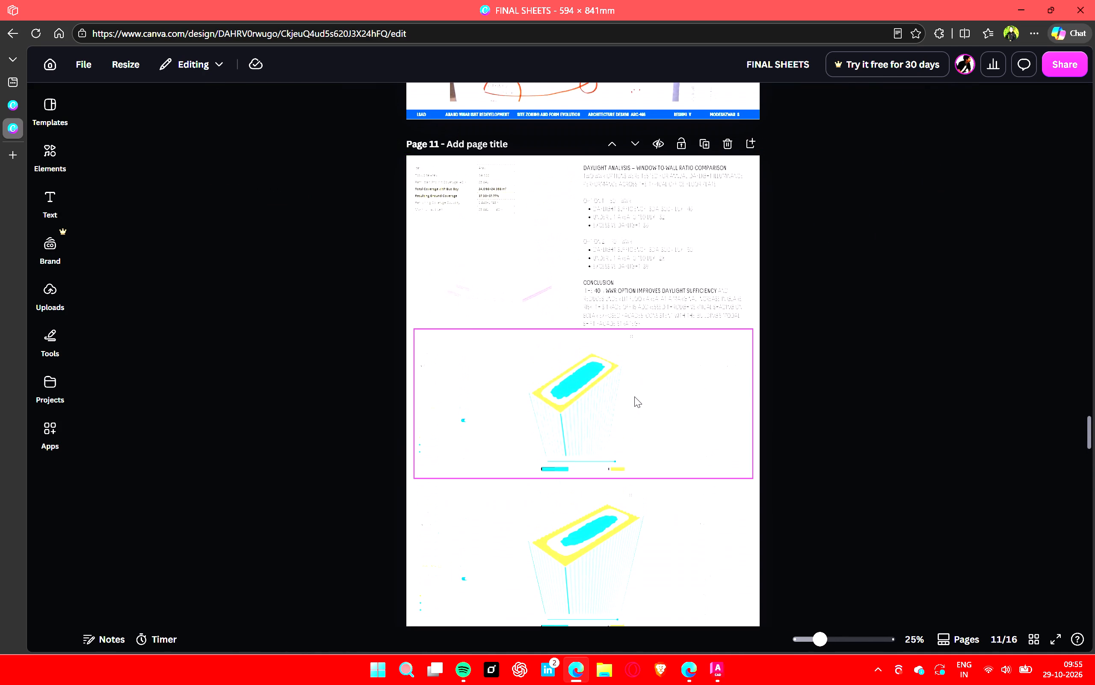
scroll(634, 396, "down", 2)
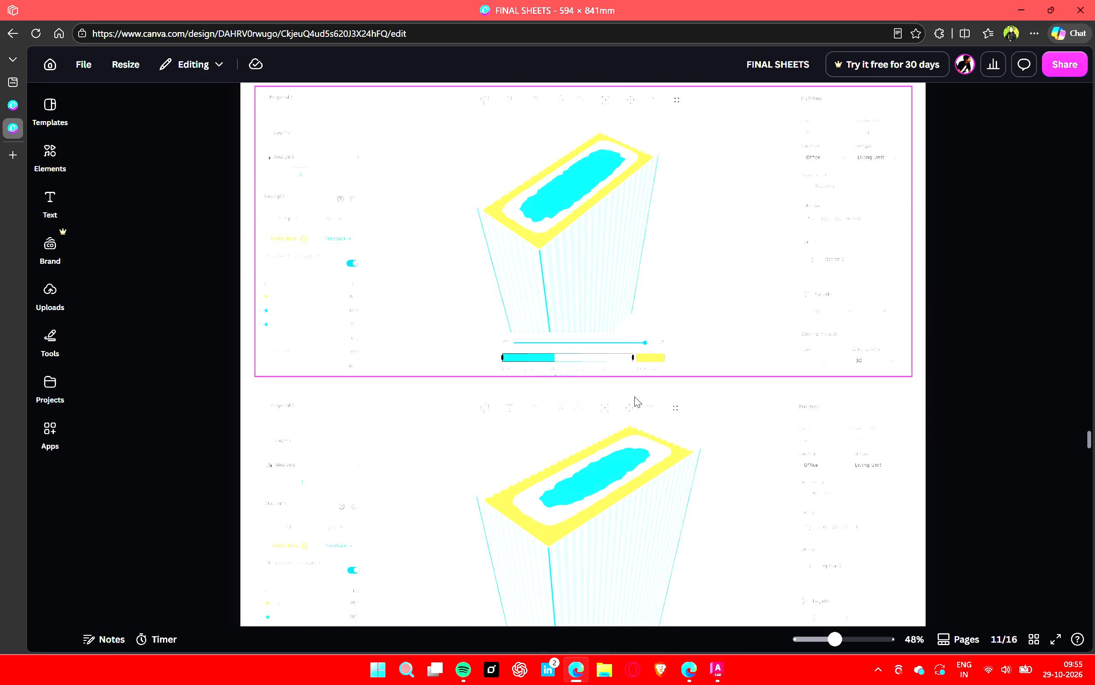
scroll(634, 396, "up", 10)
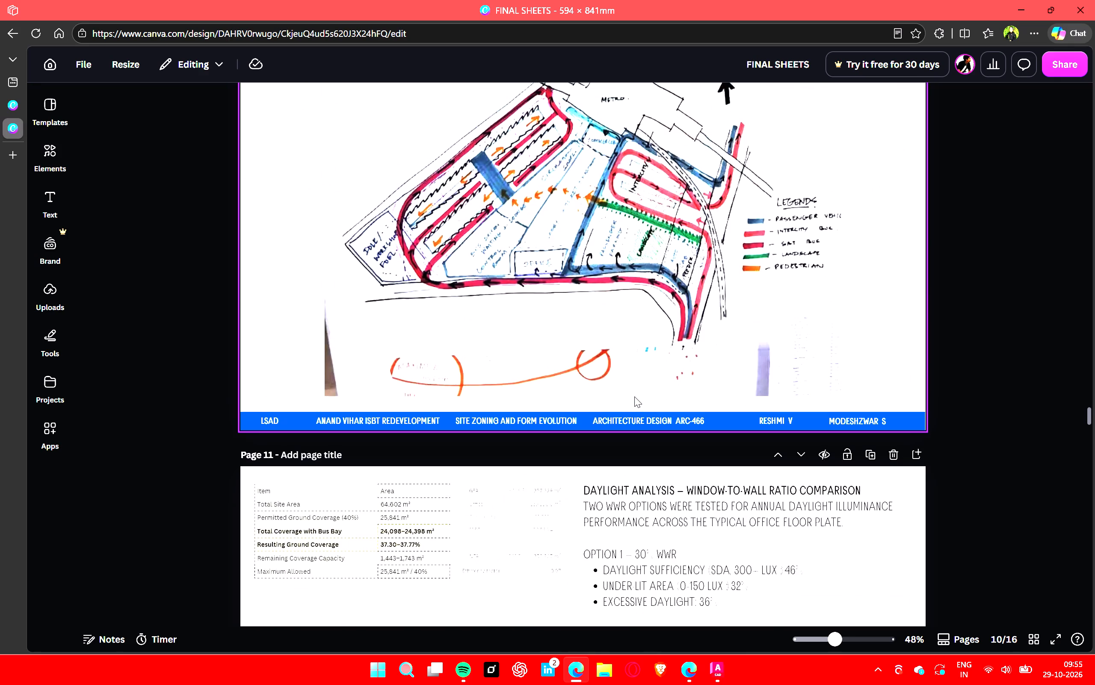
scroll(904, 448, "up", 2)
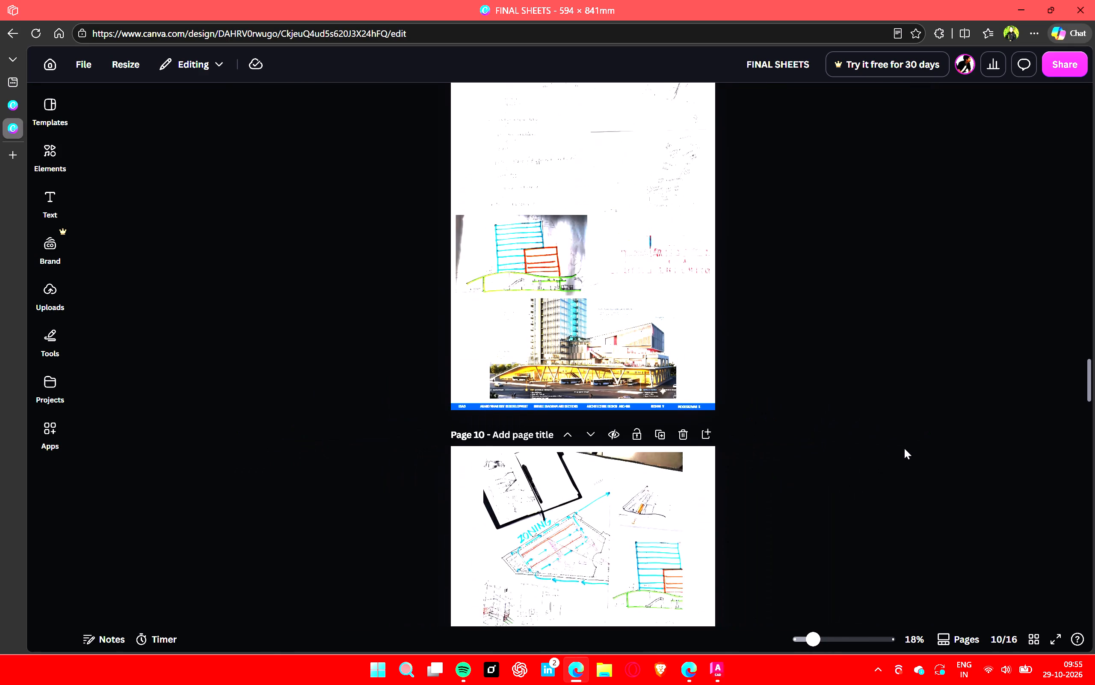
scroll(904, 448, "up", 8)
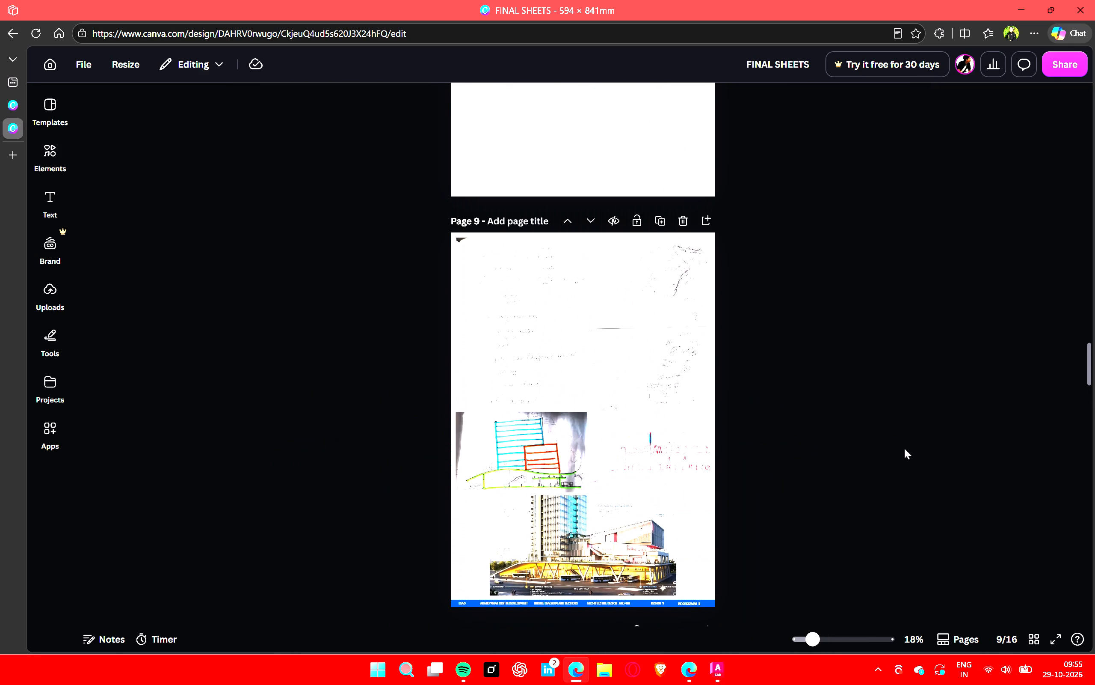
scroll(904, 448, "up", 8)
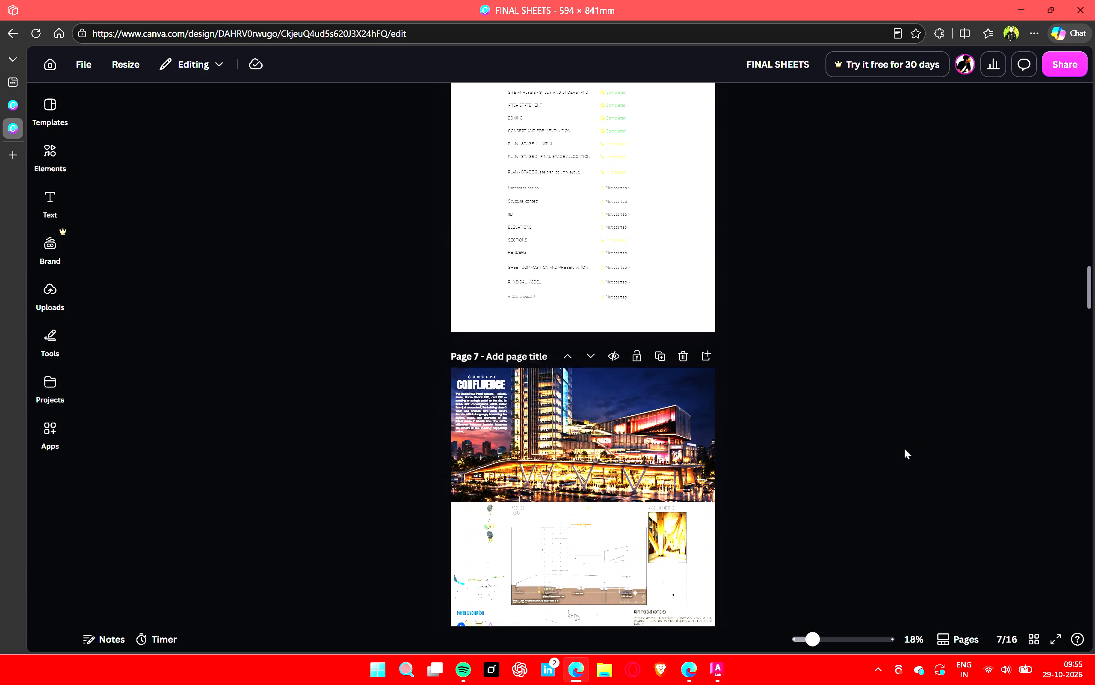
scroll(904, 448, "up", 13)
Add a blank page after page 16 at the end of FINAL SHEETS.
scroll(904, 448, "down", 20)
scroll(904, 448, "down", 7)
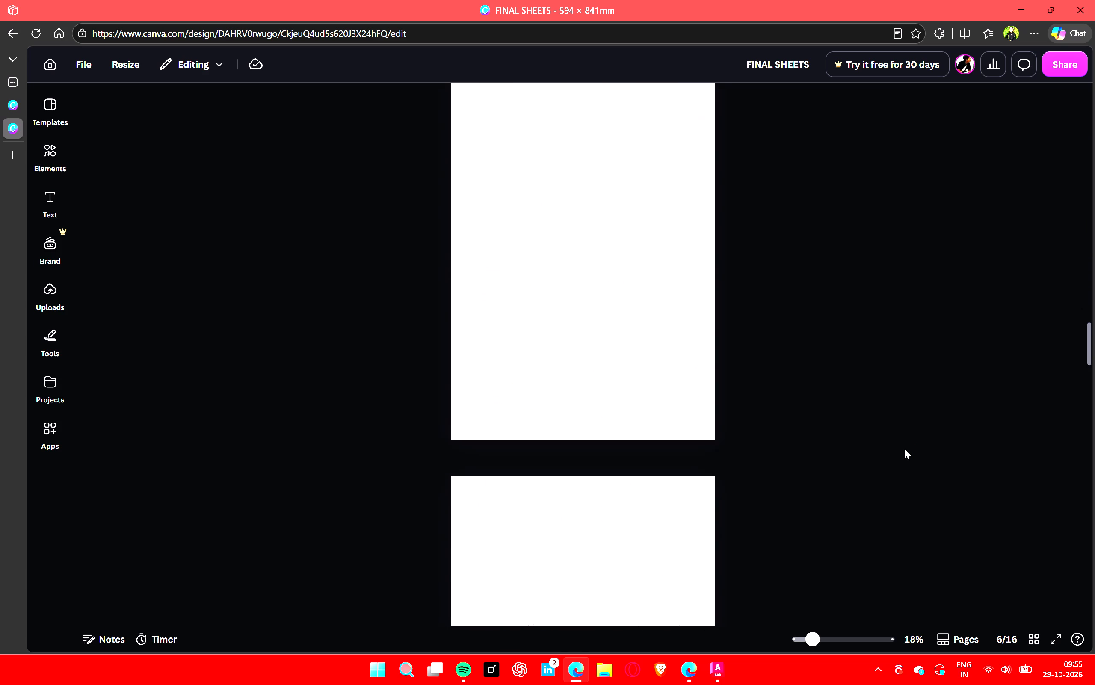
scroll(904, 448, "down", 18)
left_click(651, 606)
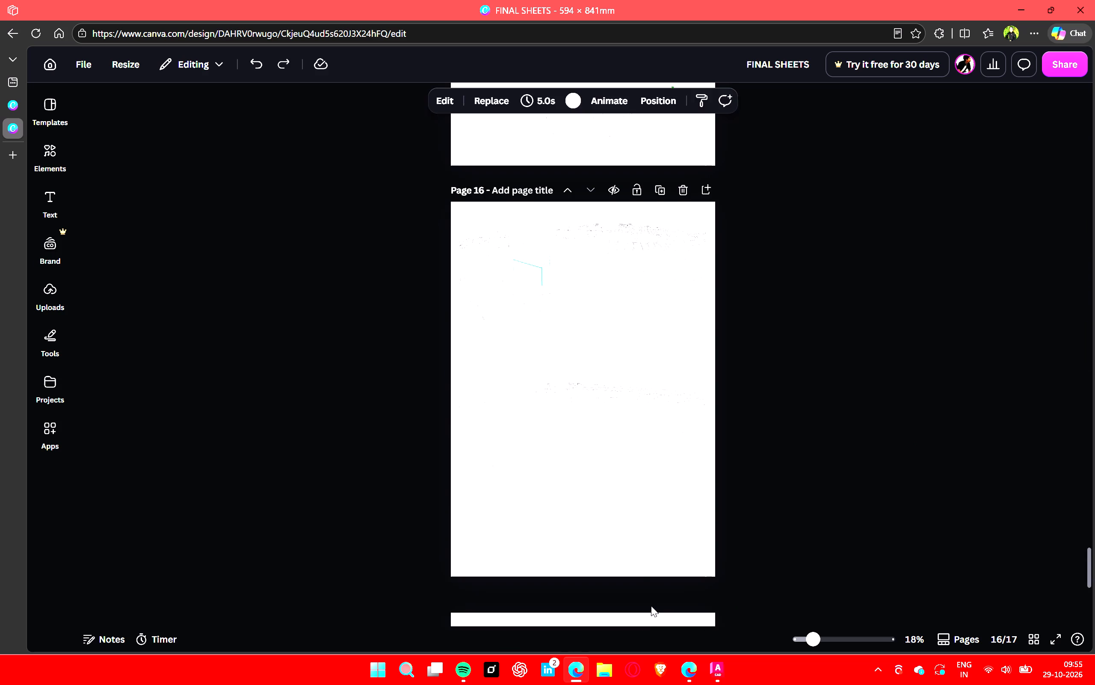
scroll(639, 587, "down", 1)
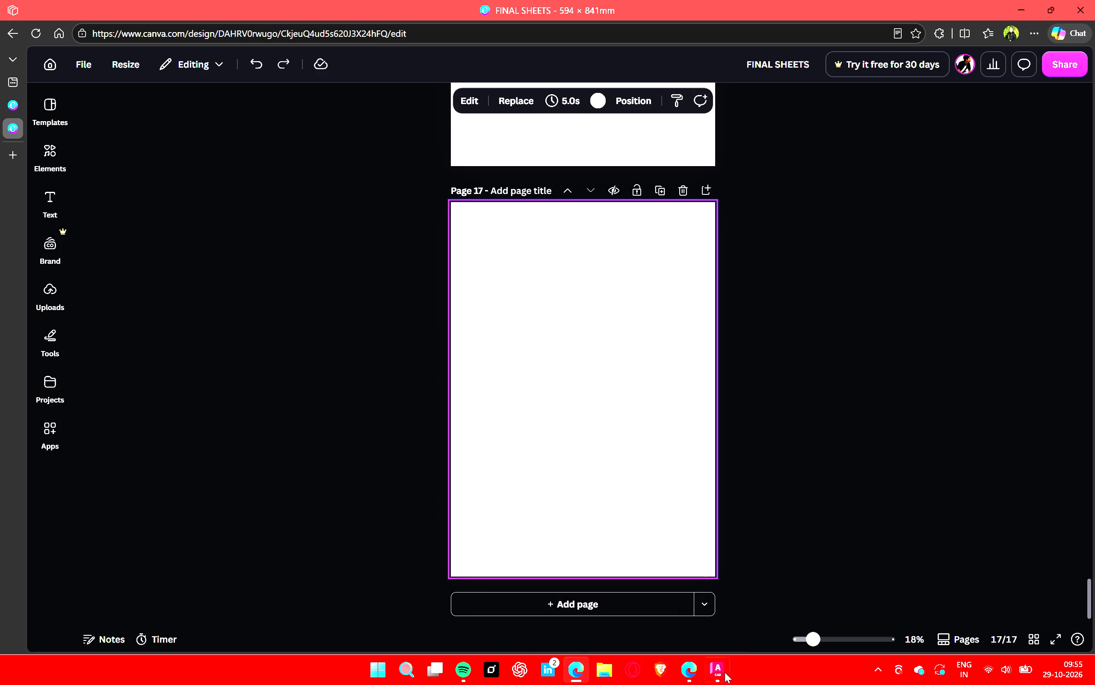
Switch to AutoCAD, returning to the site plan in e.dwg.
left_click(714, 665)
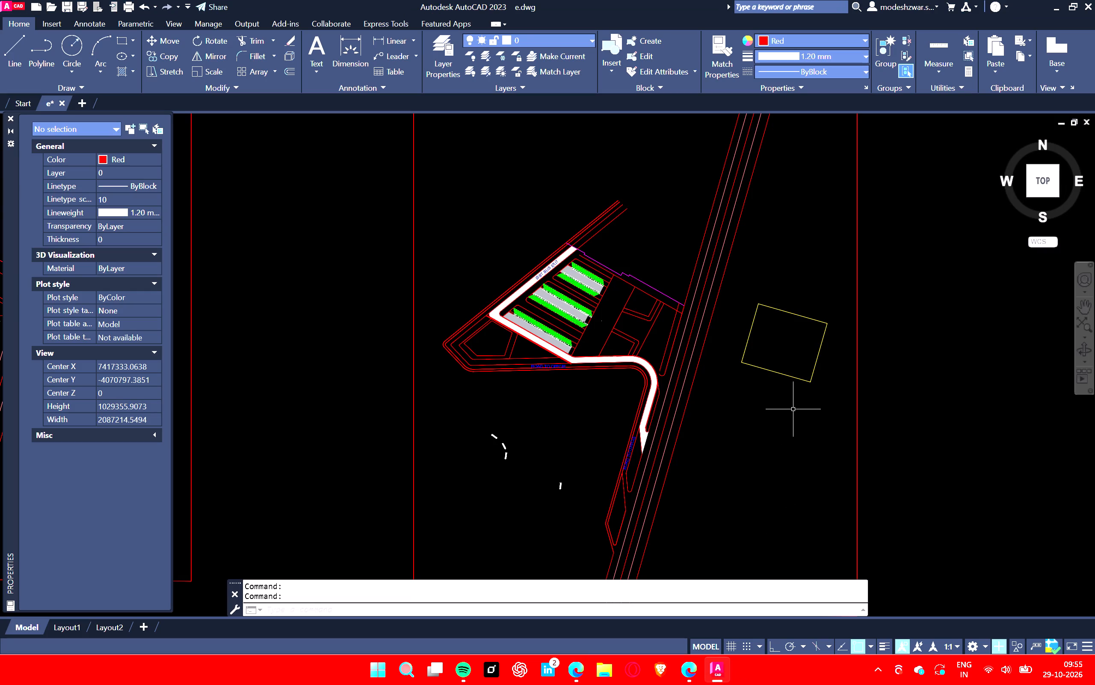
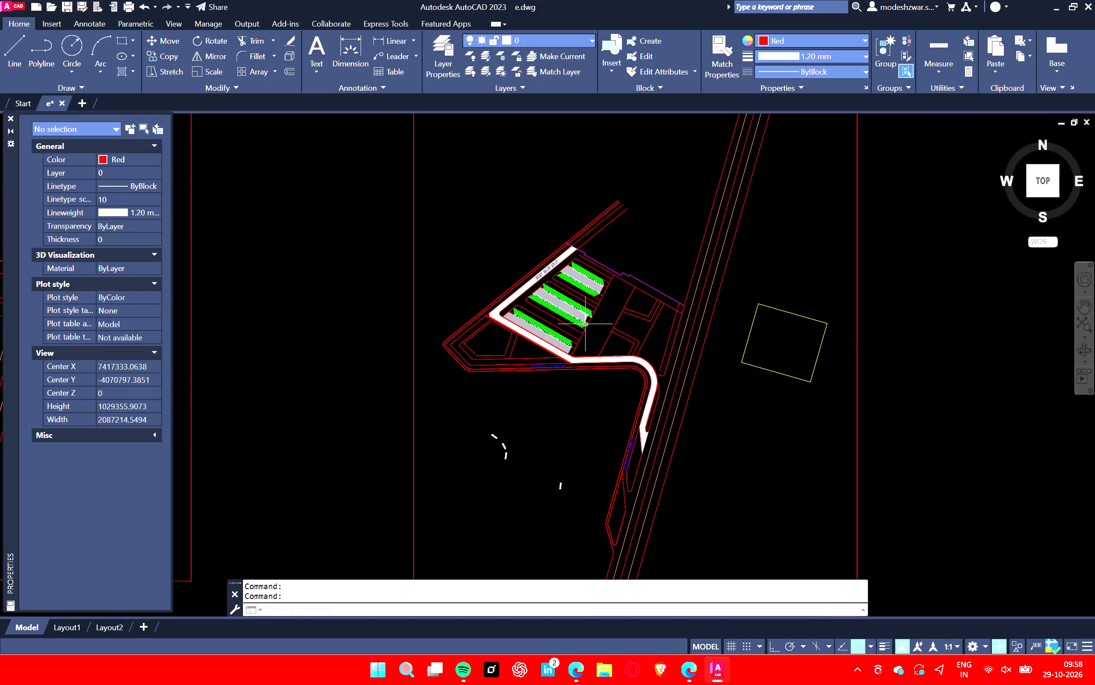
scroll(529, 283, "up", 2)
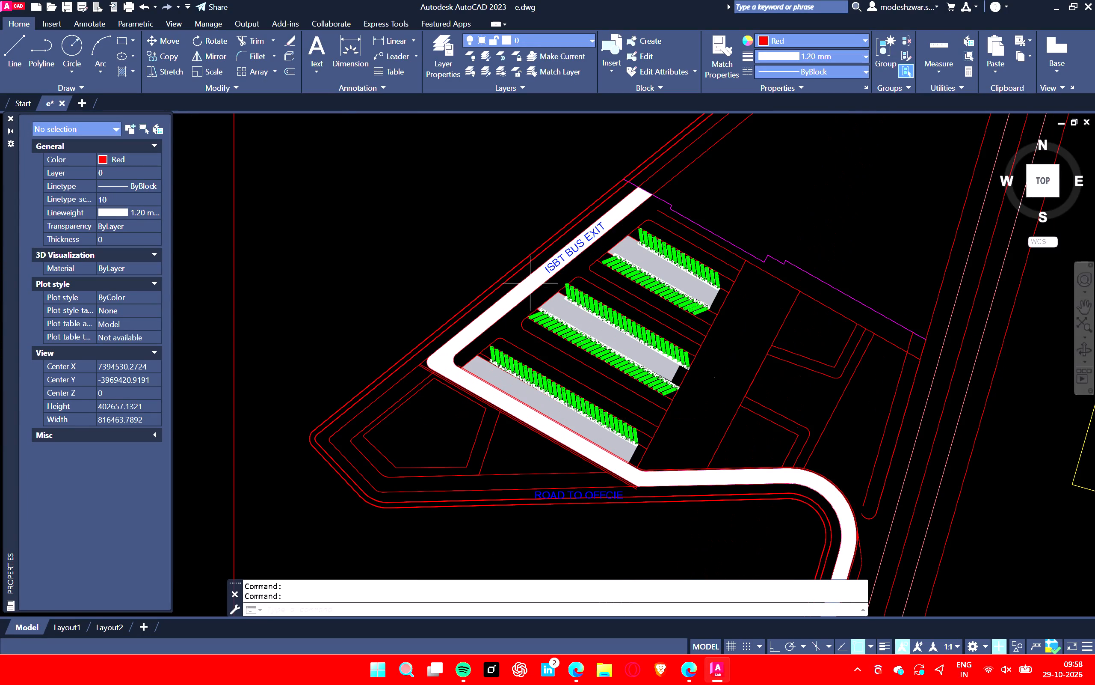
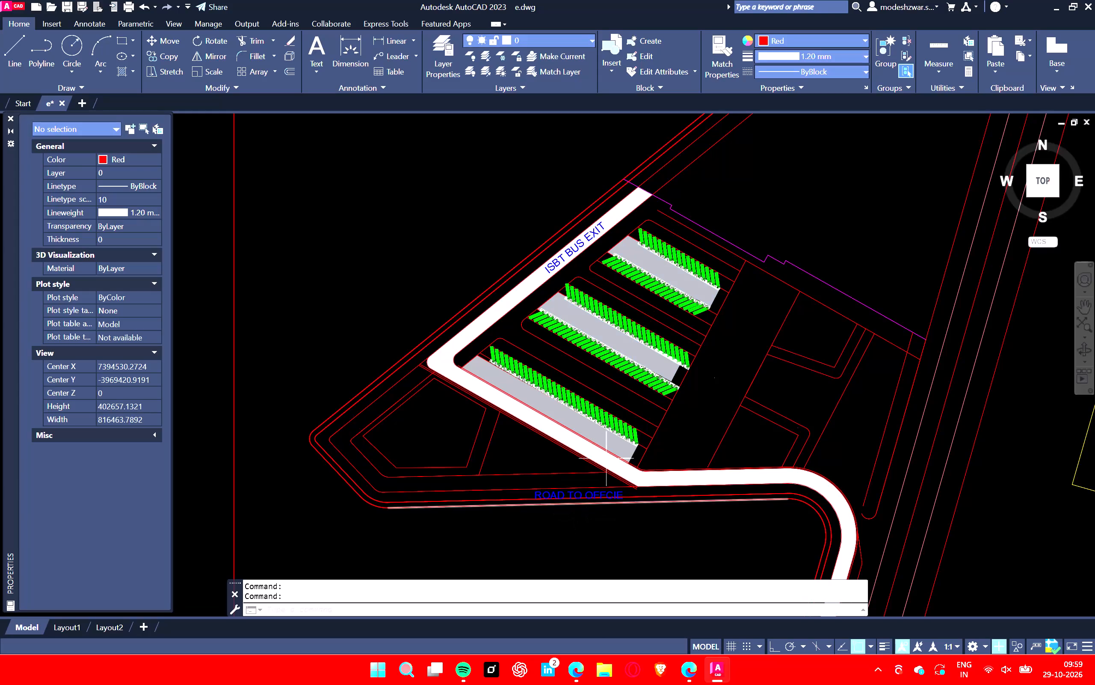
Check the gap between the last two buses at the eastern end of the southernmost bay row with an aligned dimension.
scroll(621, 422, "up", 5)
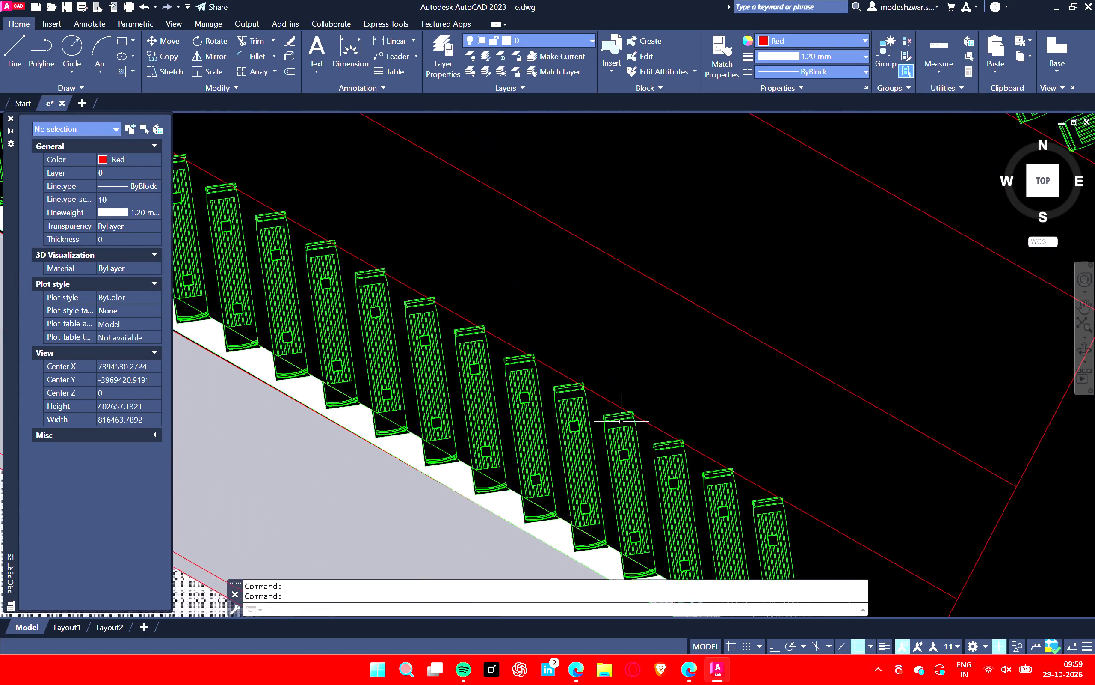
scroll(621, 422, "up", 2)
scroll(621, 422, "down", 2, "ctrl")
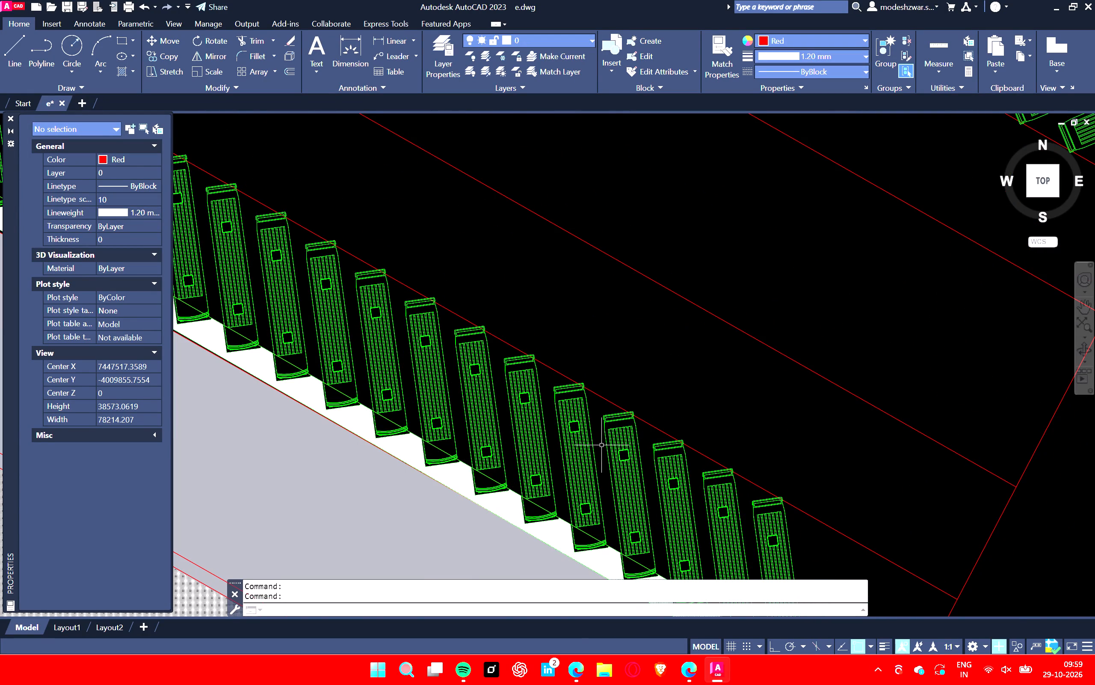
scroll(614, 429, "down", 6, "ctrl")
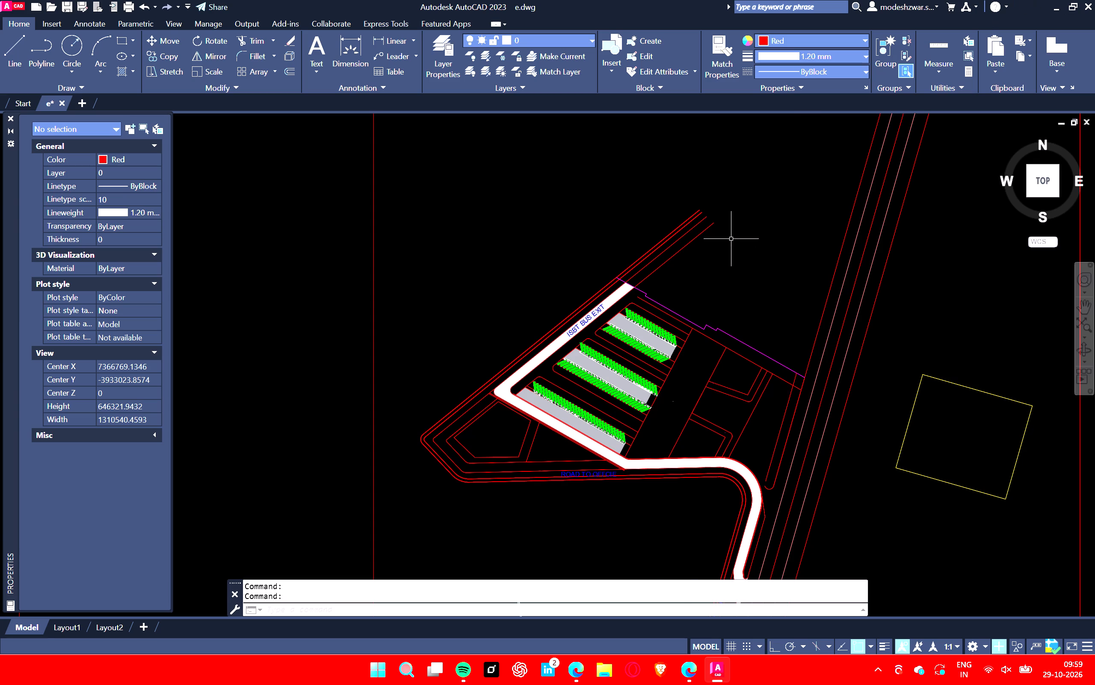
scroll(604, 270, "down", 1)
scroll(624, 340, "up", 3)
scroll(557, 491, "up", 3)
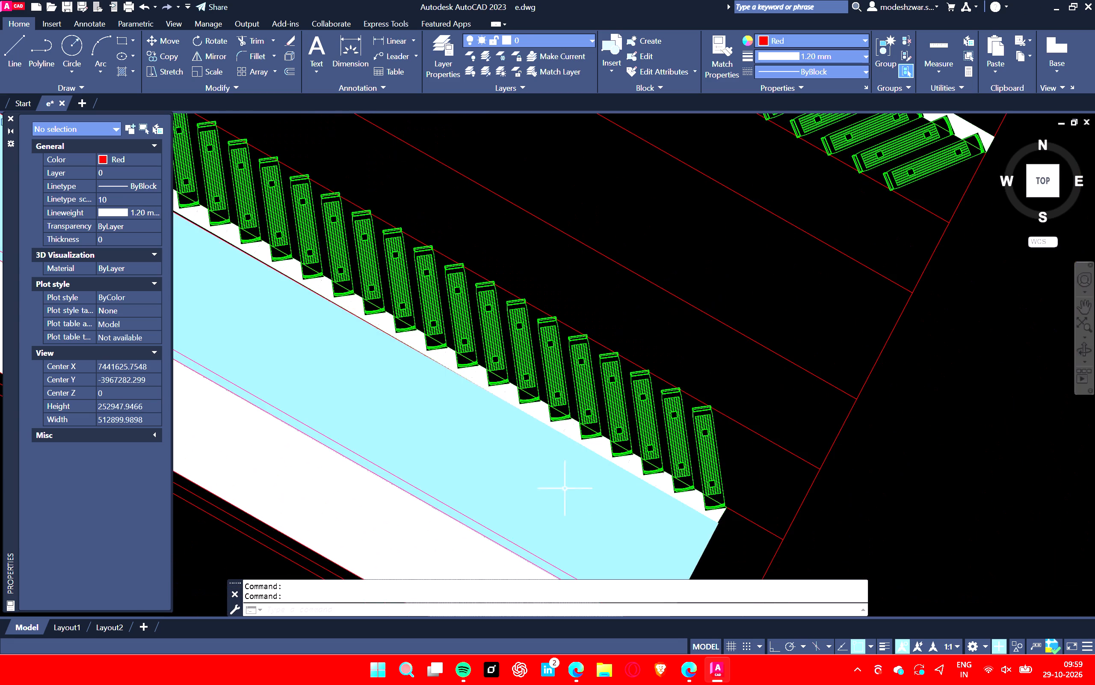
scroll(710, 466, "up", 2)
type("da")
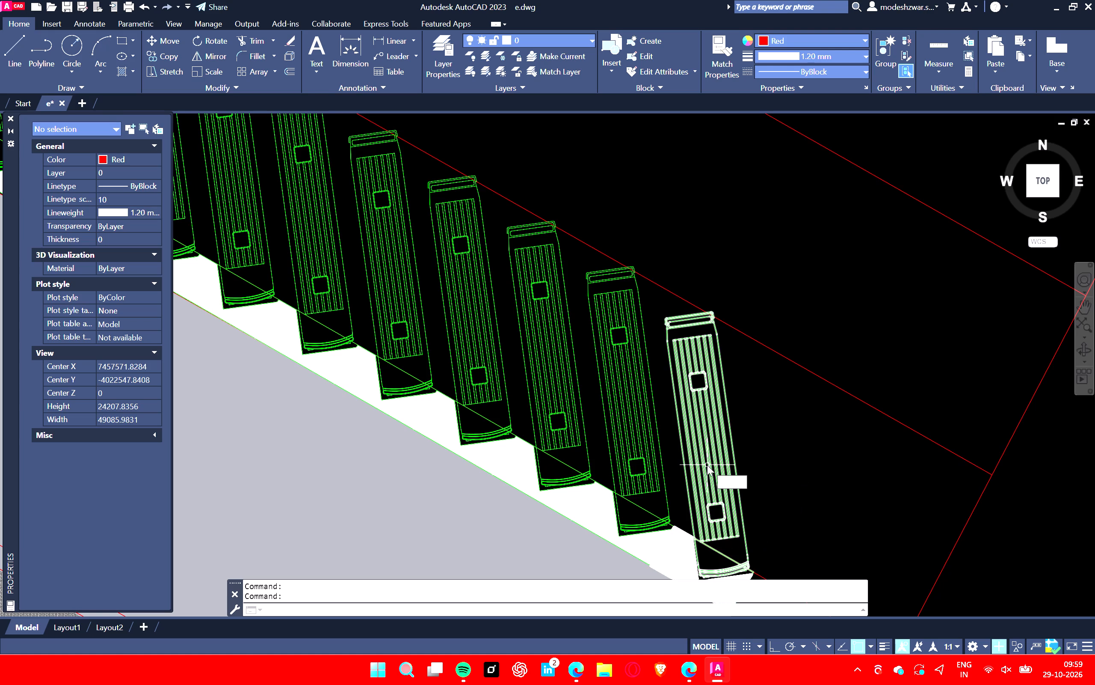
key("space")
left_click(678, 430)
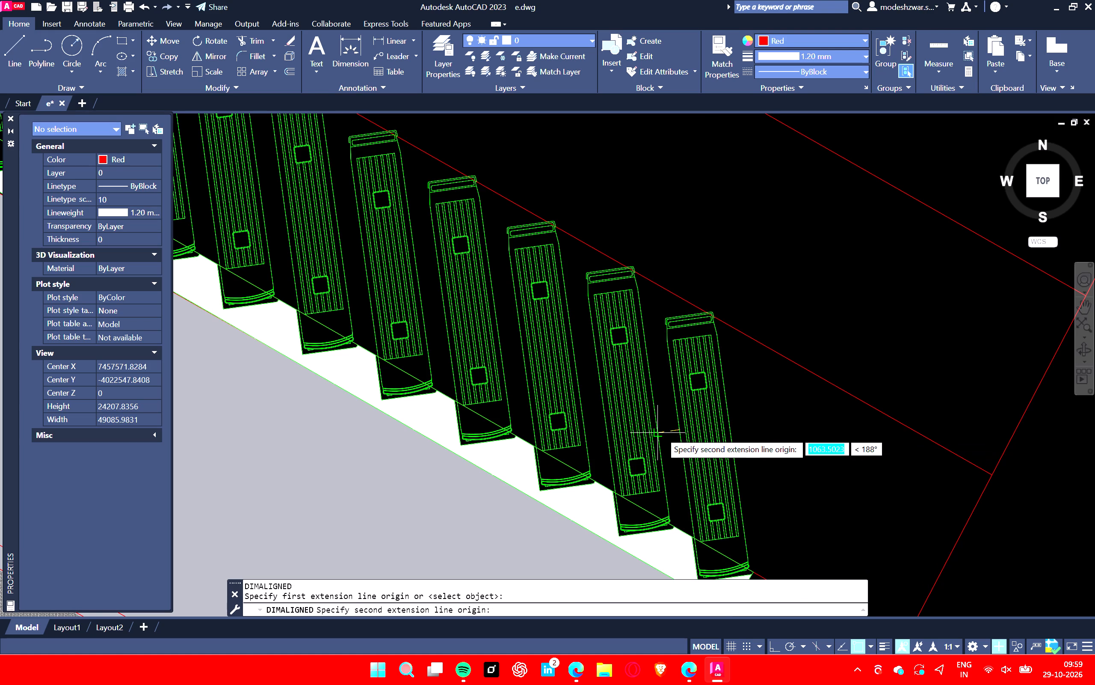
left_click(660, 433)
scroll(650, 336, "up", 1)
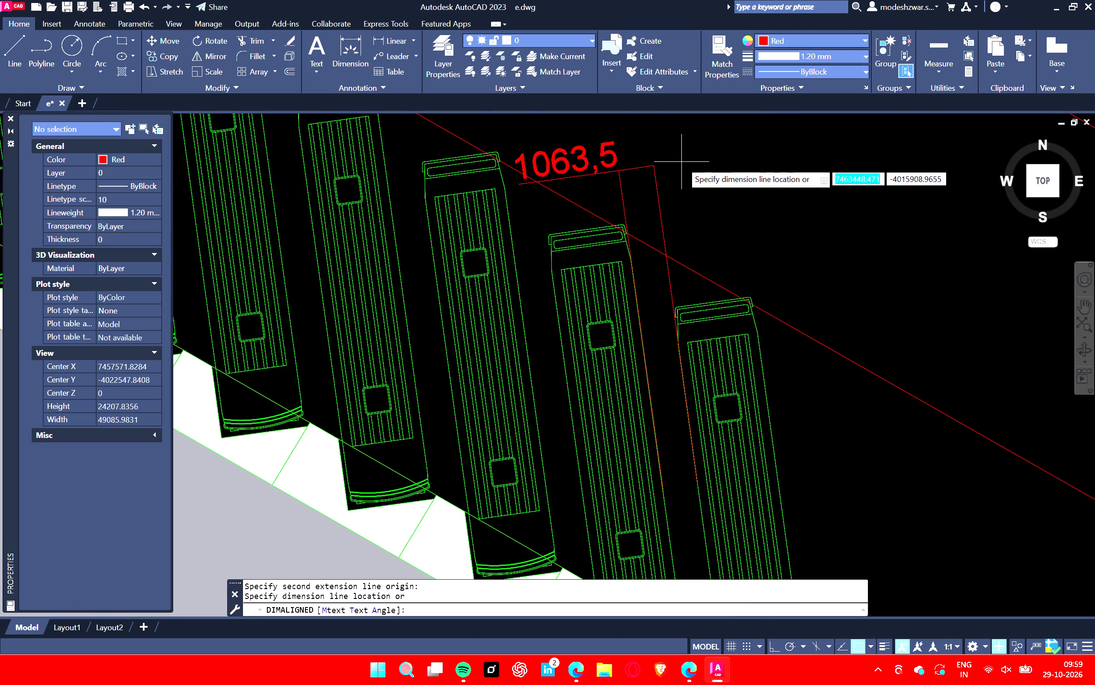
key("Escape")
key("Escape")
Examine the southernmost bus bay row, its platform edge and the surrounding roads in the site plan.
scroll(681, 162, "down", 4)
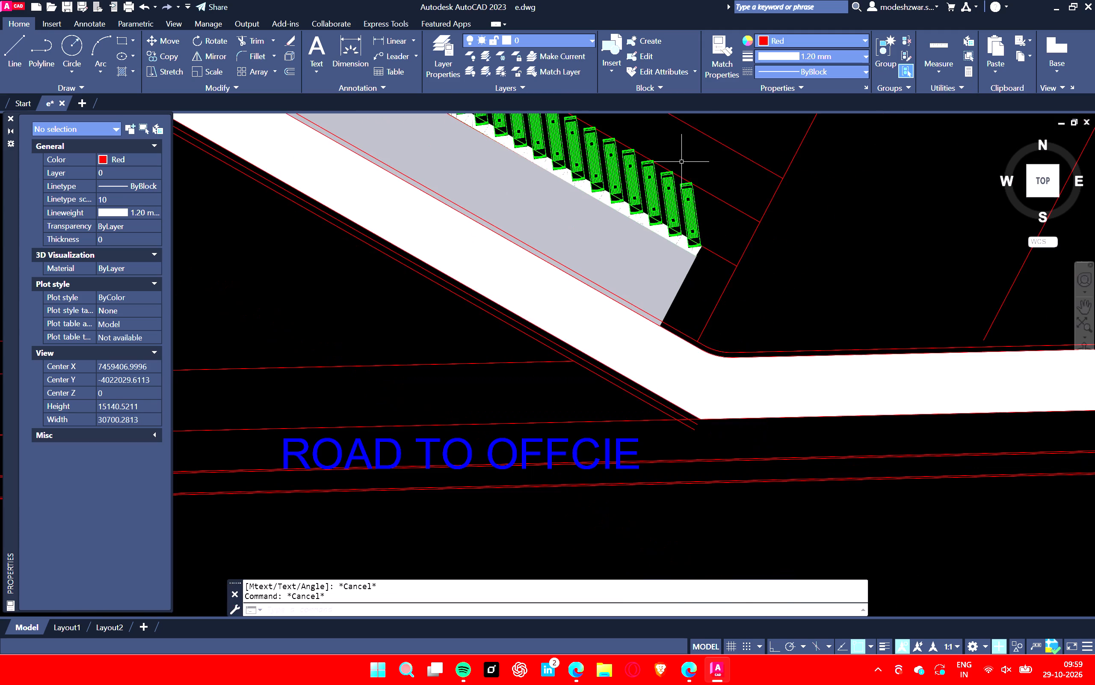
scroll(684, 193, "up", 3)
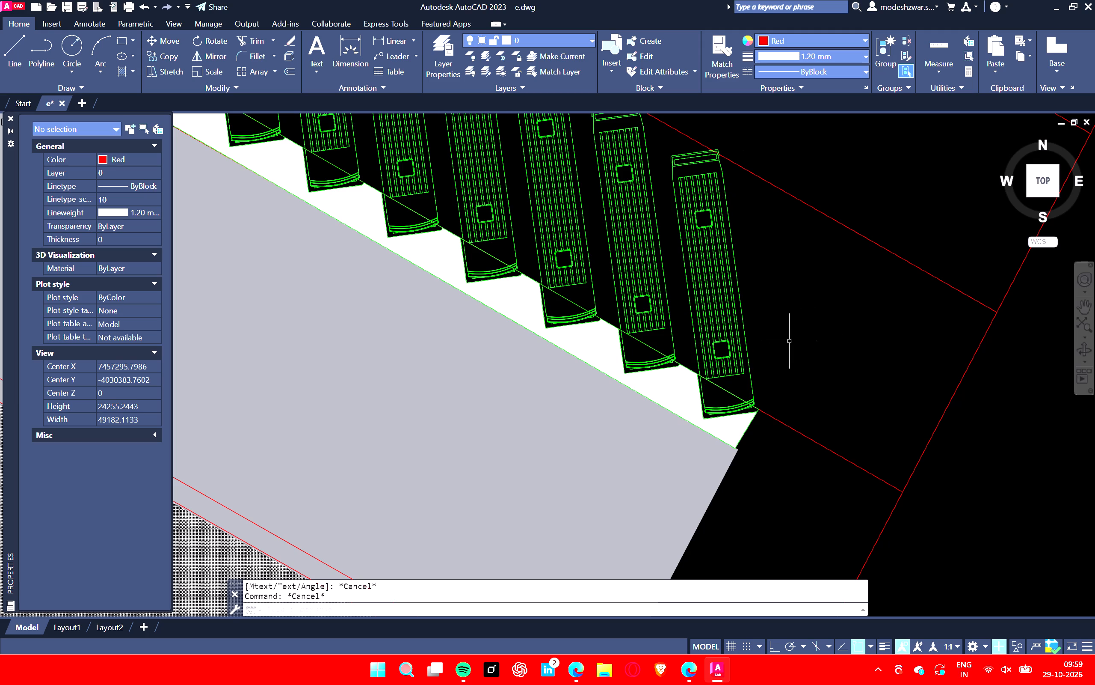
scroll(829, 349, "down", 2)
scroll(793, 332, "down", 2)
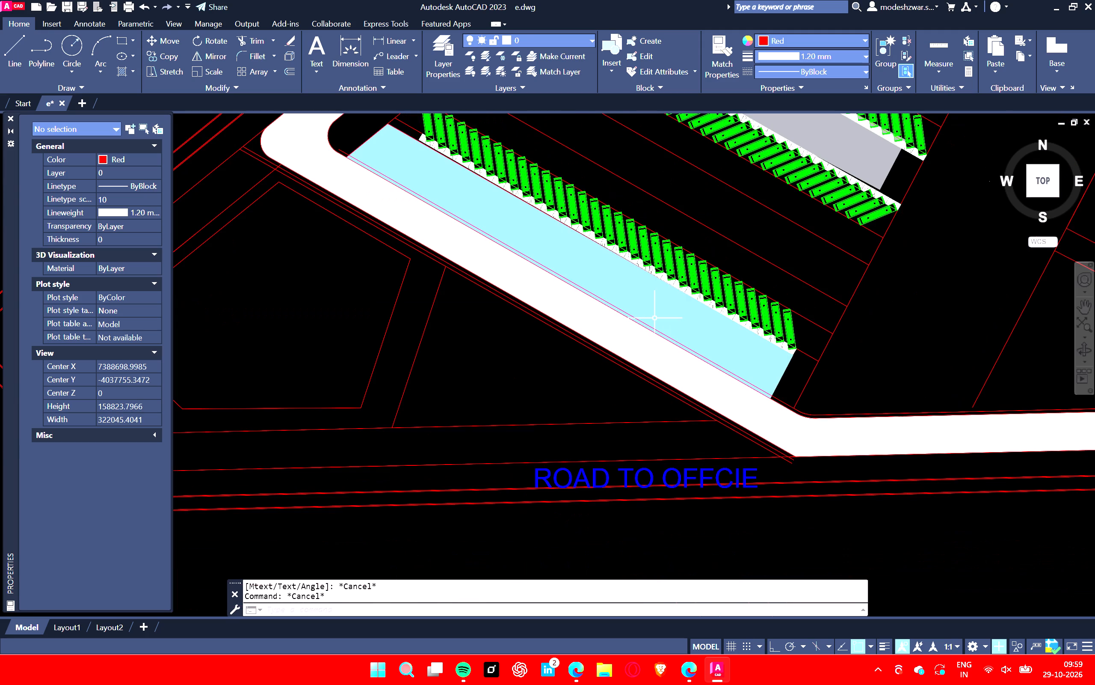
scroll(800, 330, "up", 3)
scroll(610, 393, "down", 2)
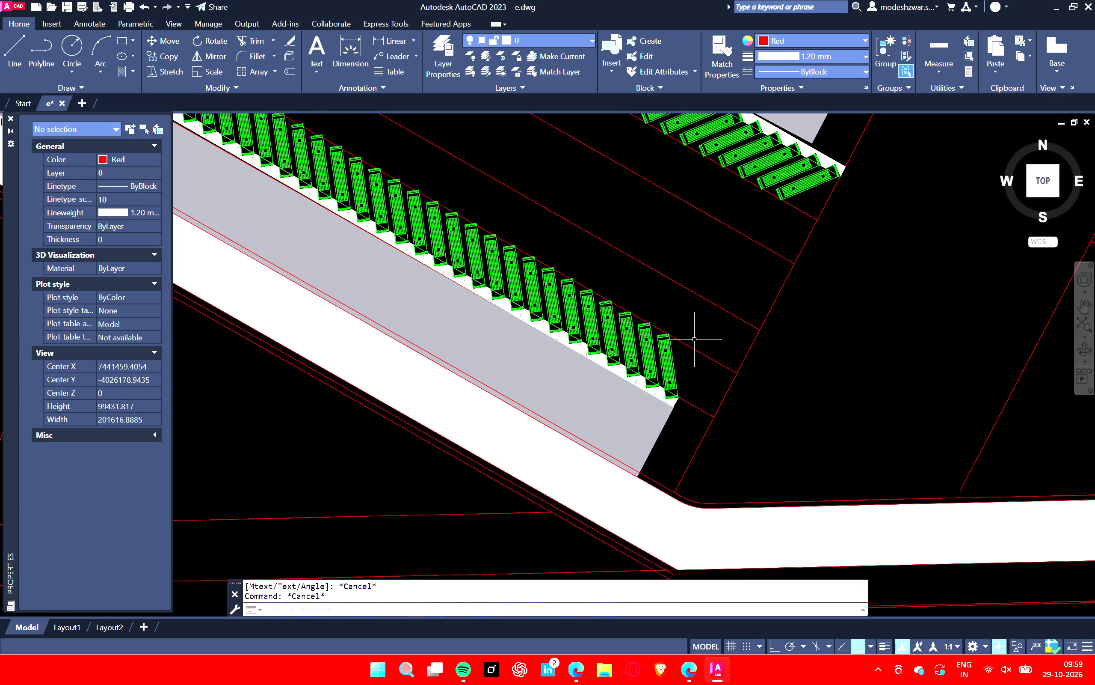
scroll(694, 342, "up", 2)
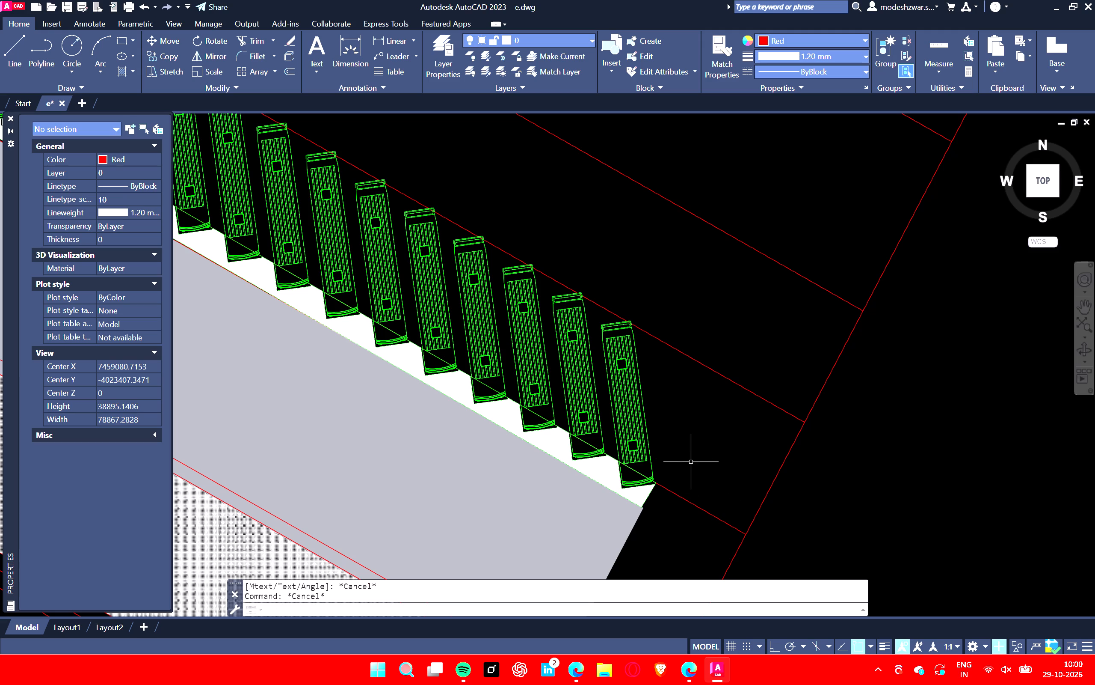
scroll(629, 403, "down", 5)
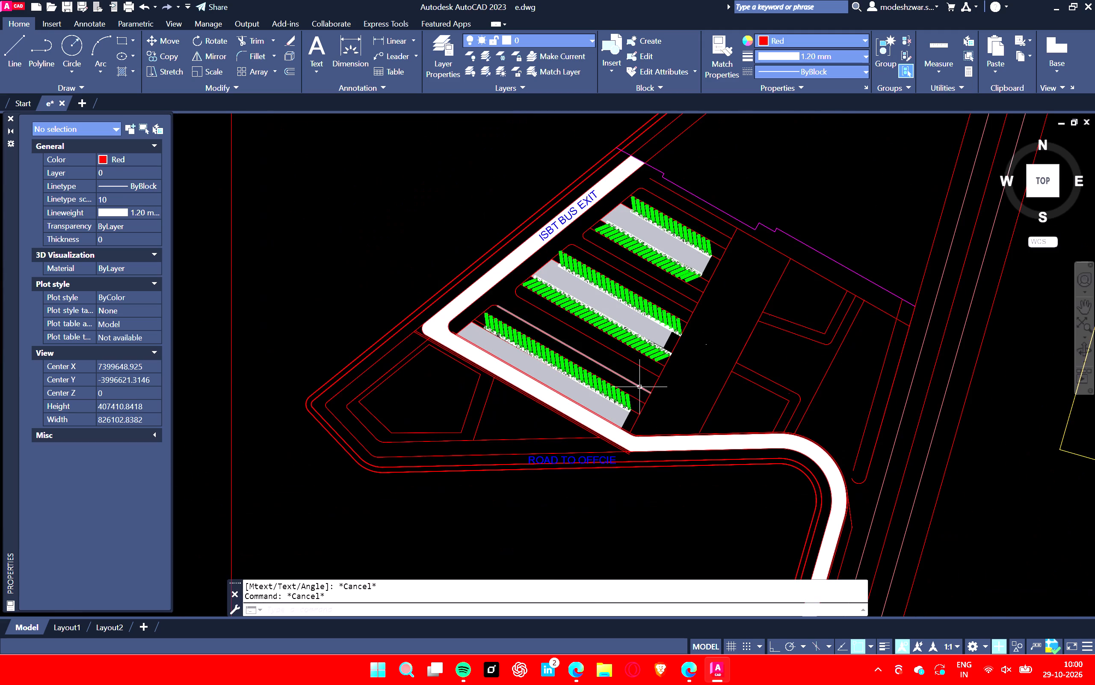
Erase the tiny stray objects in the empty plot east of the middle bus bays.
key("Escape")
key("Escape")
key("Escape")
key("Escape")
key("Escape")
scroll(734, 330, "up", 4)
left_click(718, 298)
left_click(450, 474)
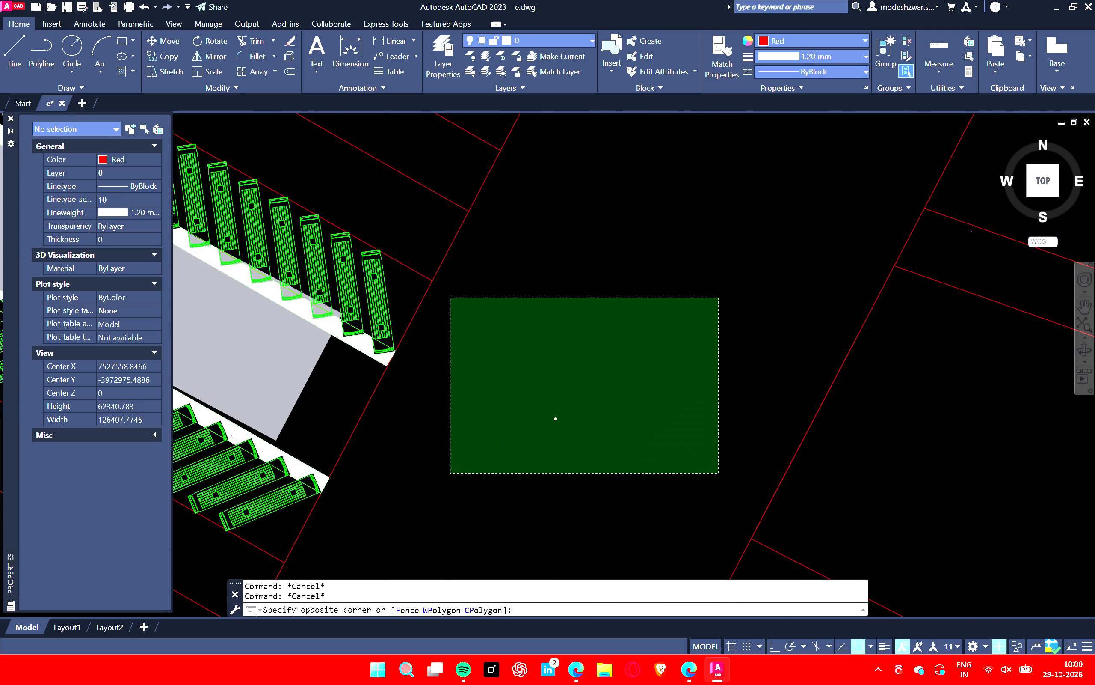
key("Delete")
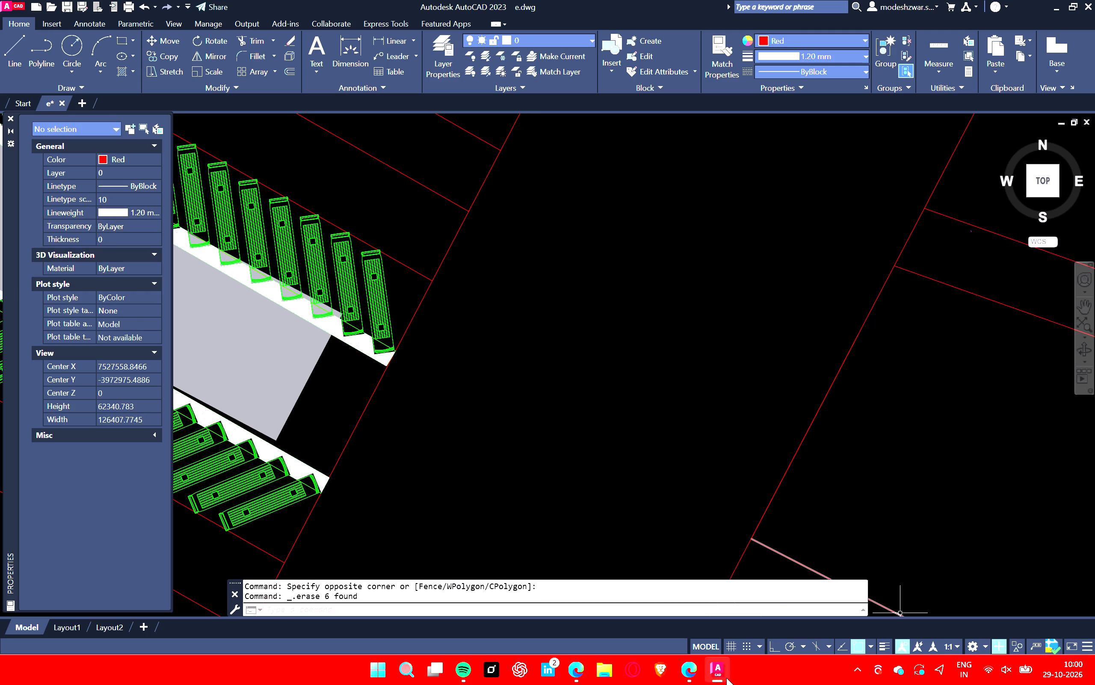
Switch to LinkedIn, browse the feed and expand the post about the Kelana Jaya LRT station 3D simulation.
left_click(546, 676)
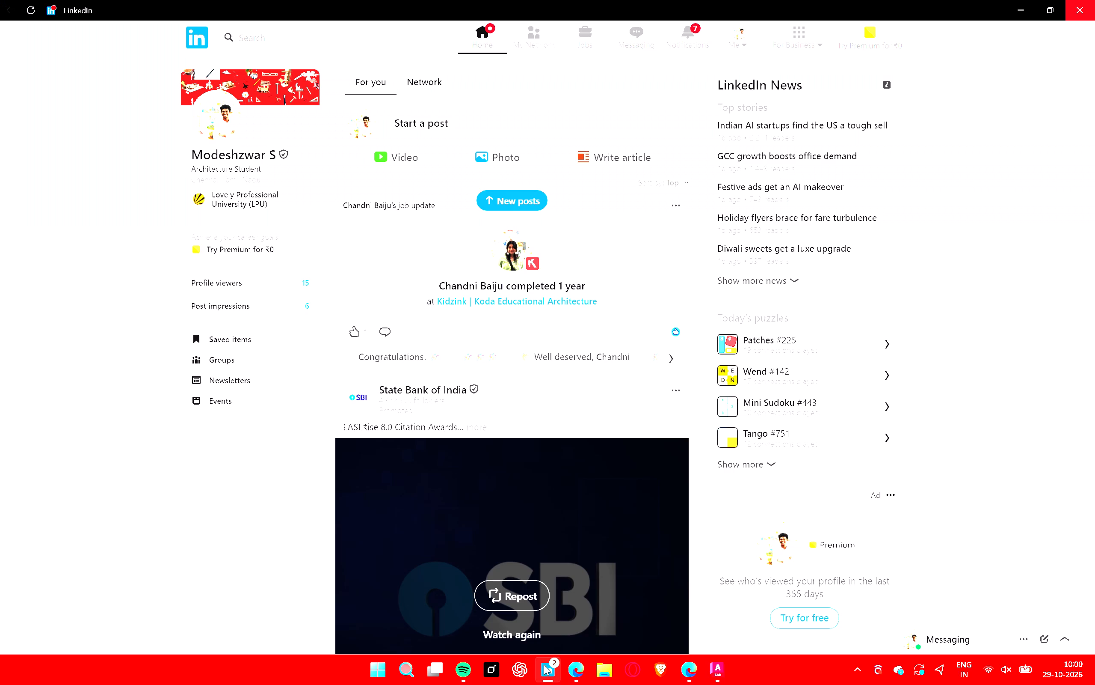
scroll(642, 322, "down", 13)
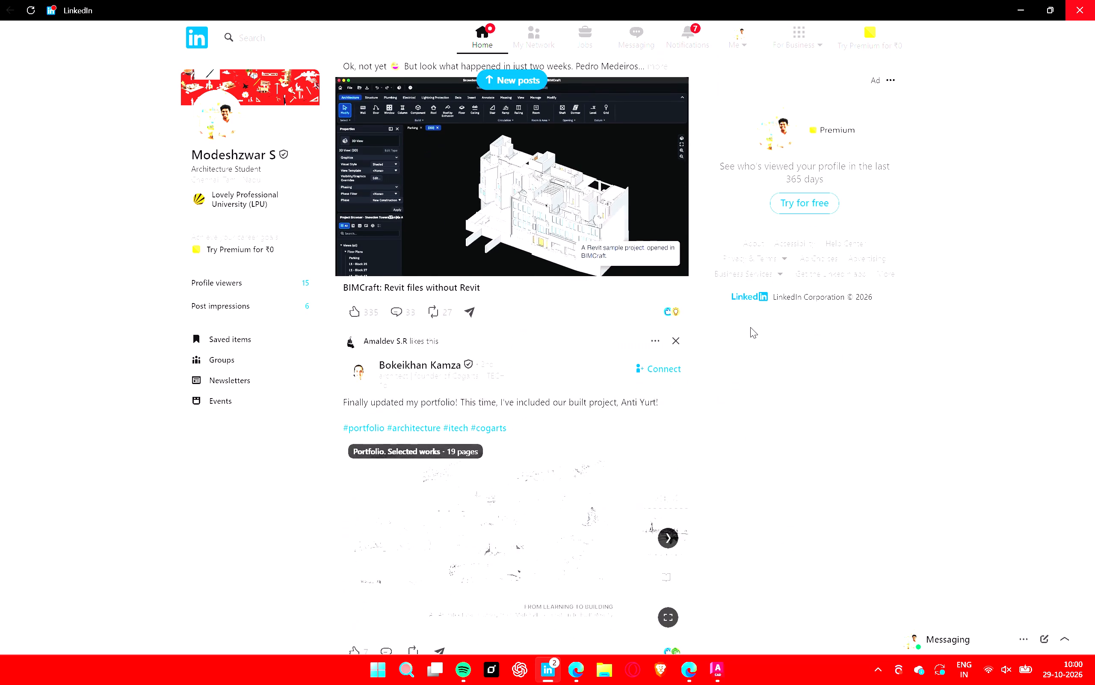
scroll(750, 327, "down", 9)
scroll(750, 327, "down", 15)
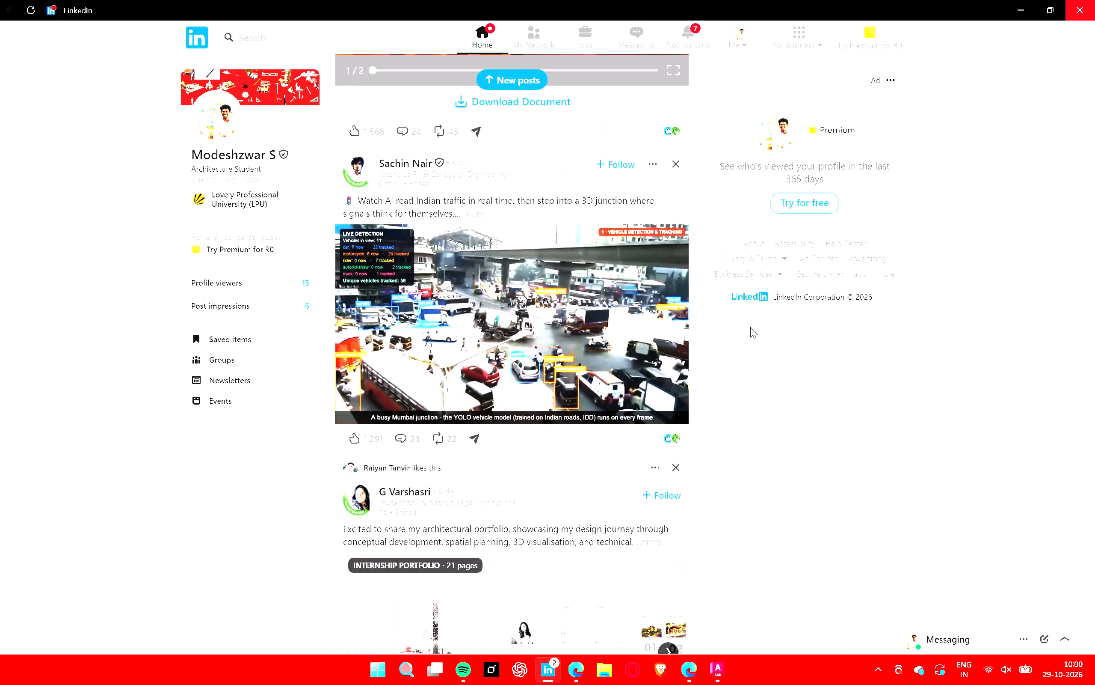
scroll(750, 327, "down", 16)
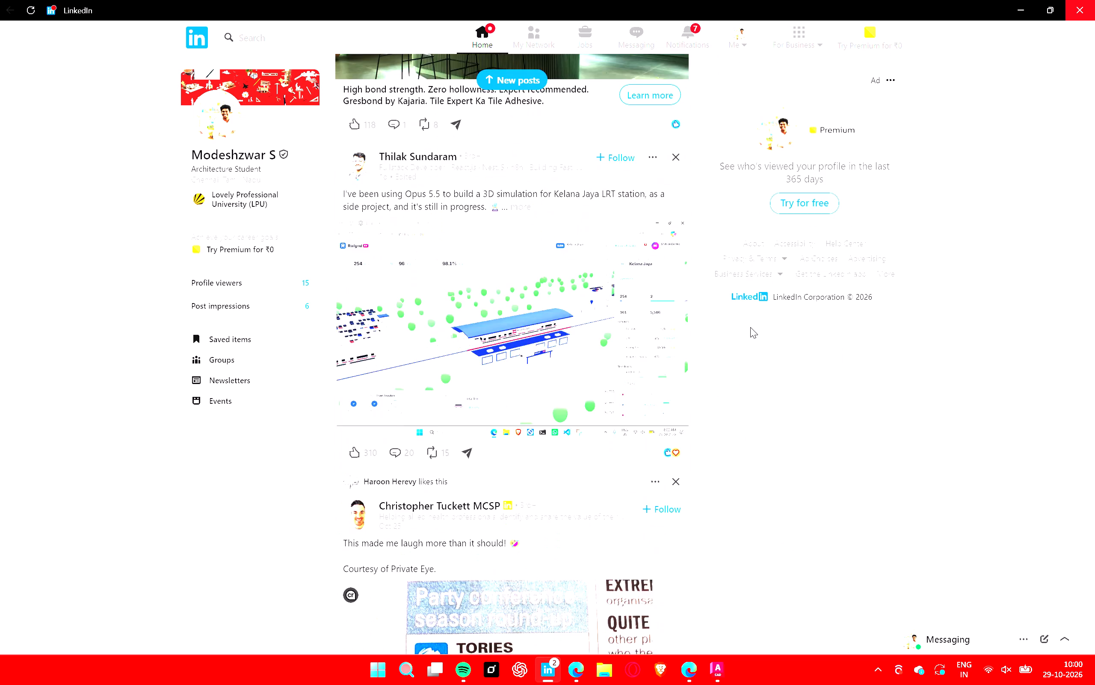
scroll(750, 327, "down", 3)
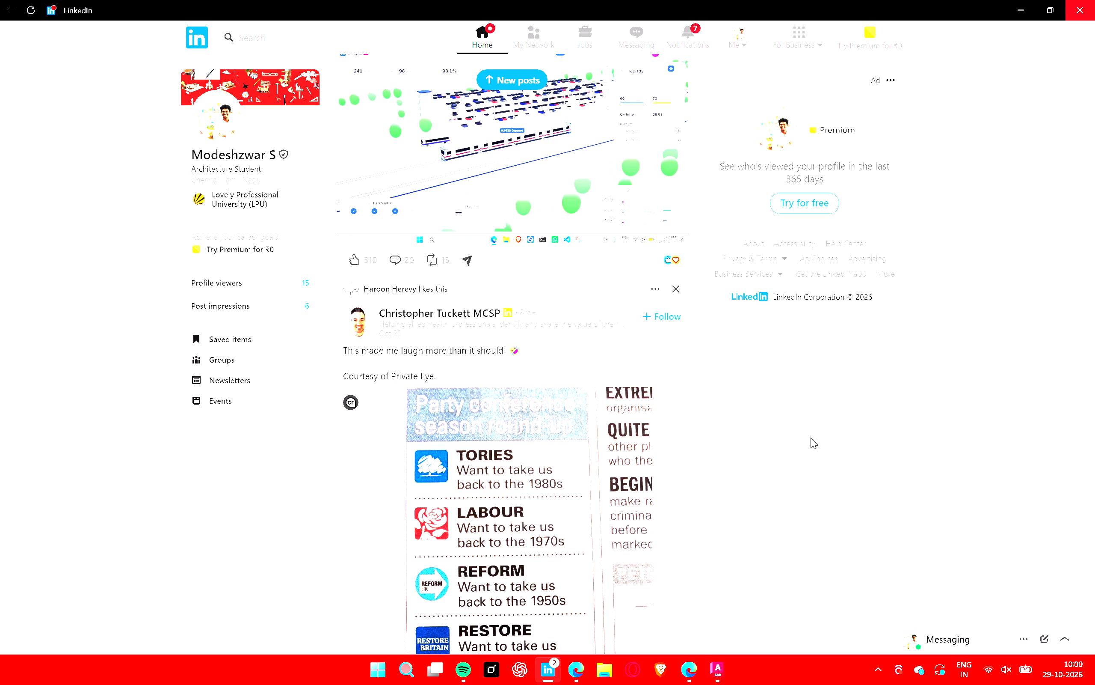
scroll(811, 438, "up", 2)
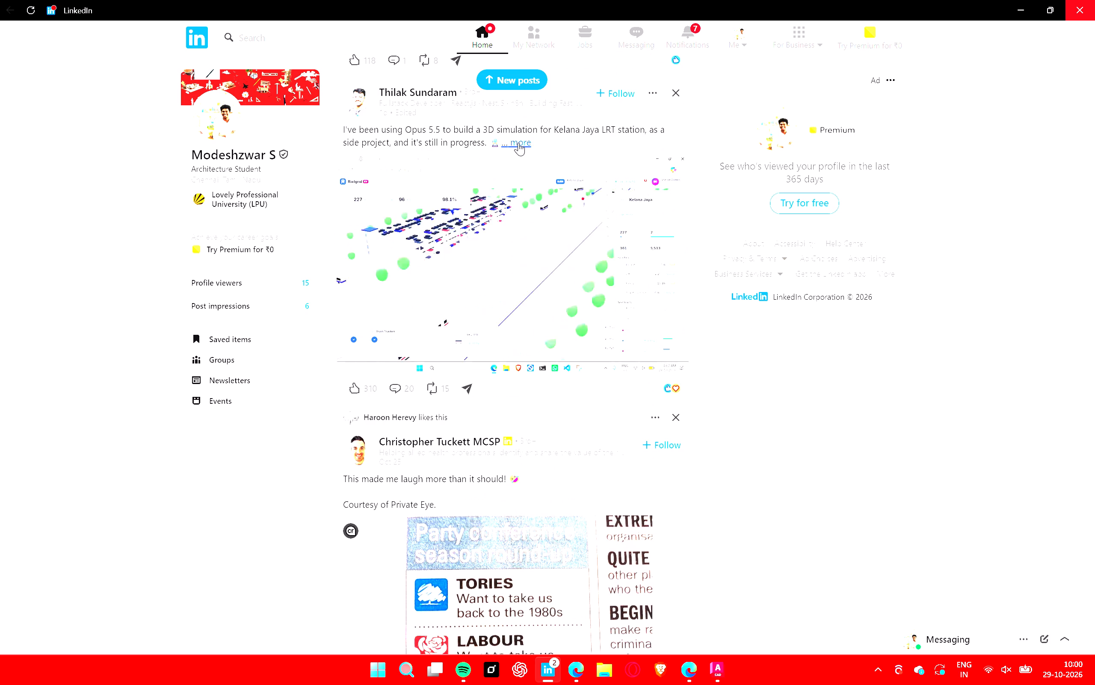
left_click(518, 143)
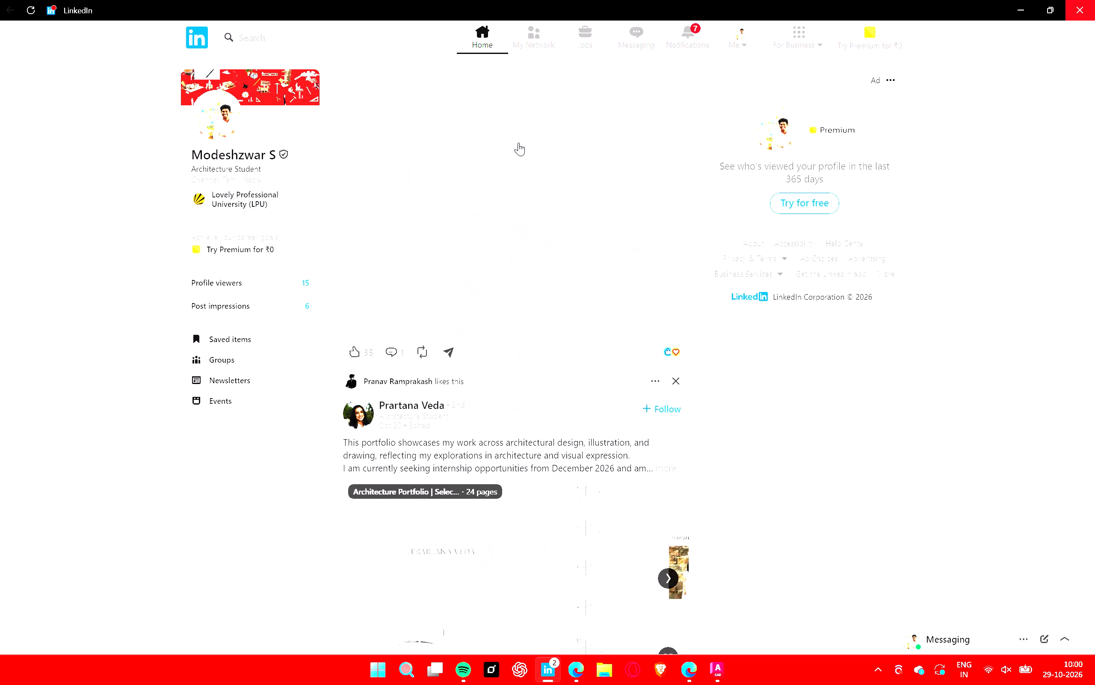
Page through the 24-page architecture portfolio shared in the LinkedIn feed and return to AutoCAD.
scroll(742, 283, "down", 4)
left_click(666, 489)
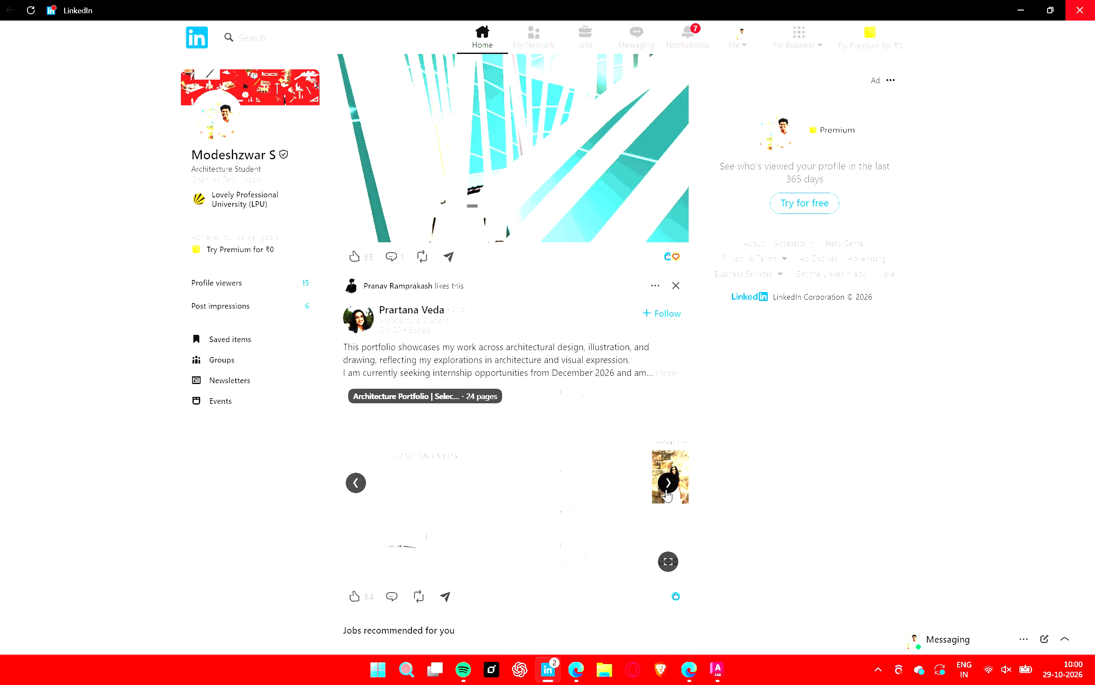
left_click(666, 489)
left_click(666, 489)
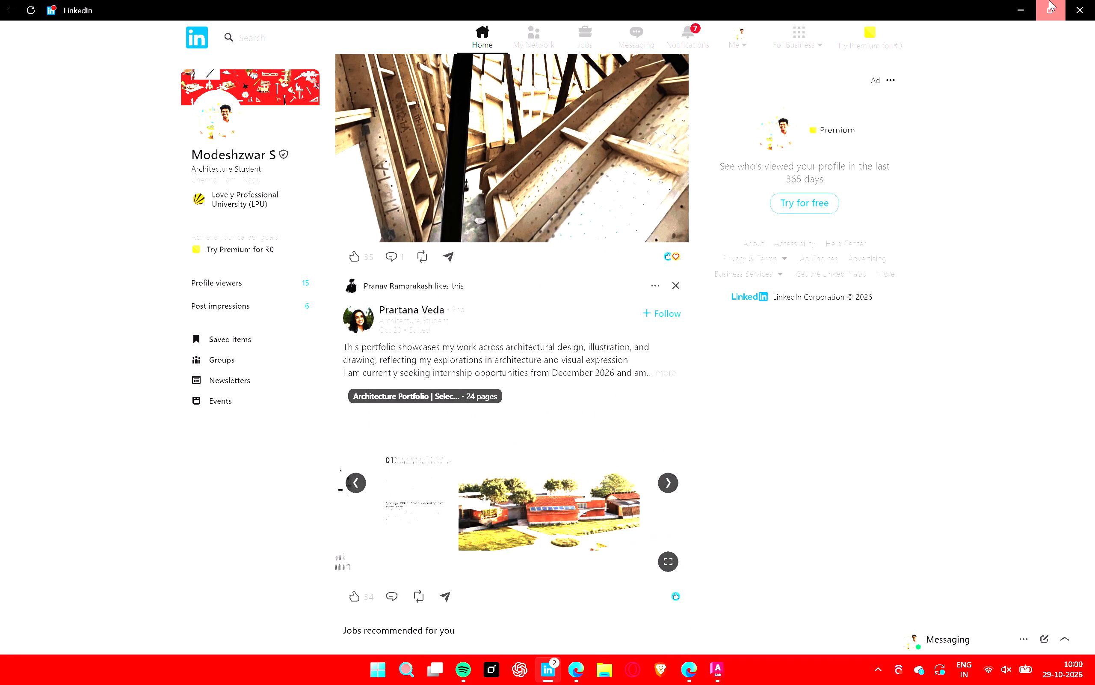
left_click(1019, 8)
Compare the site plan copies laid out side by side and inspect the easternmost version.
scroll(690, 284, "down", 9)
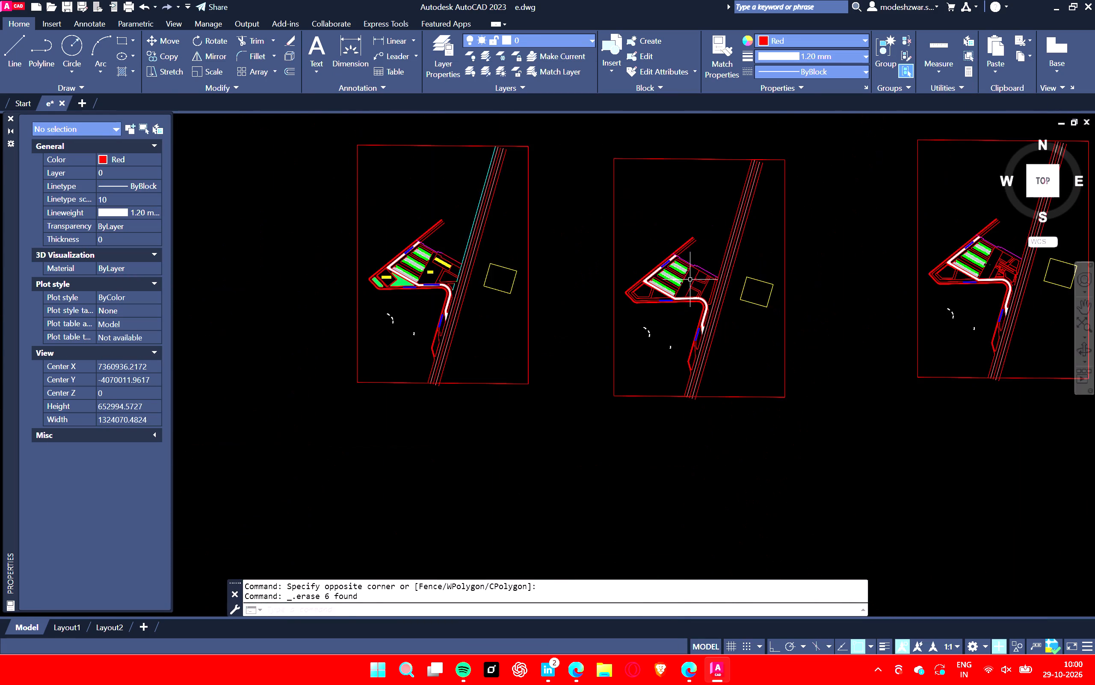
scroll(730, 261, "up", 1)
scroll(687, 289, "up", 1)
scroll(550, 292, "down", 4)
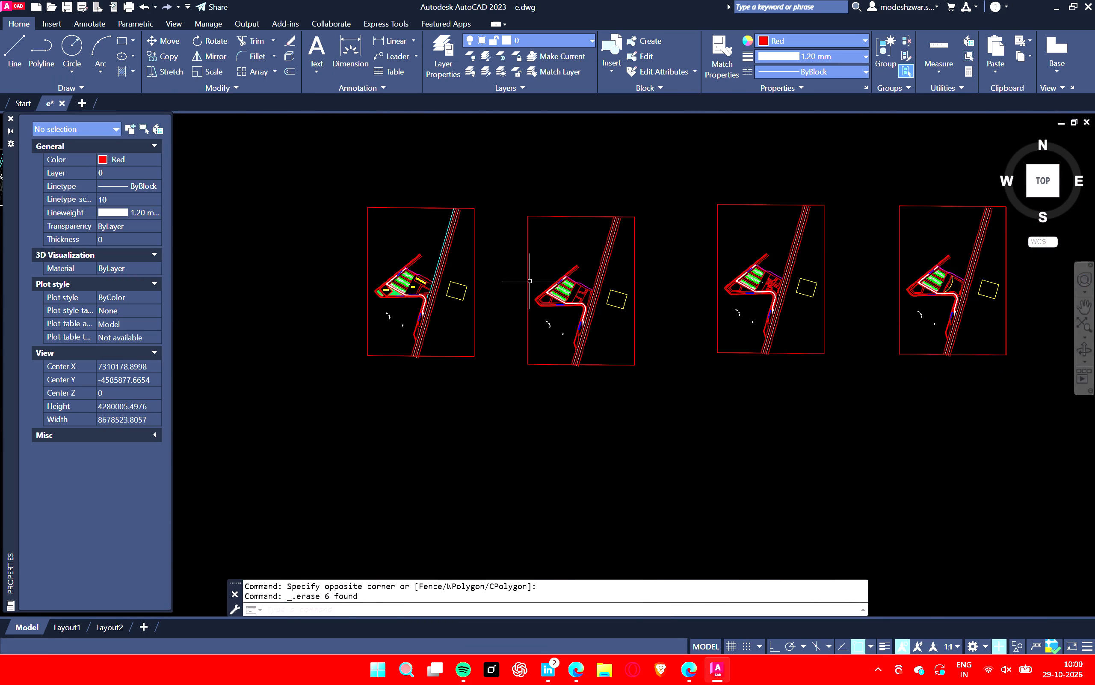
scroll(530, 281, "down", 1)
scroll(679, 280, "up", 1)
scroll(730, 282, "up", 3)
scroll(597, 300, "up", 1)
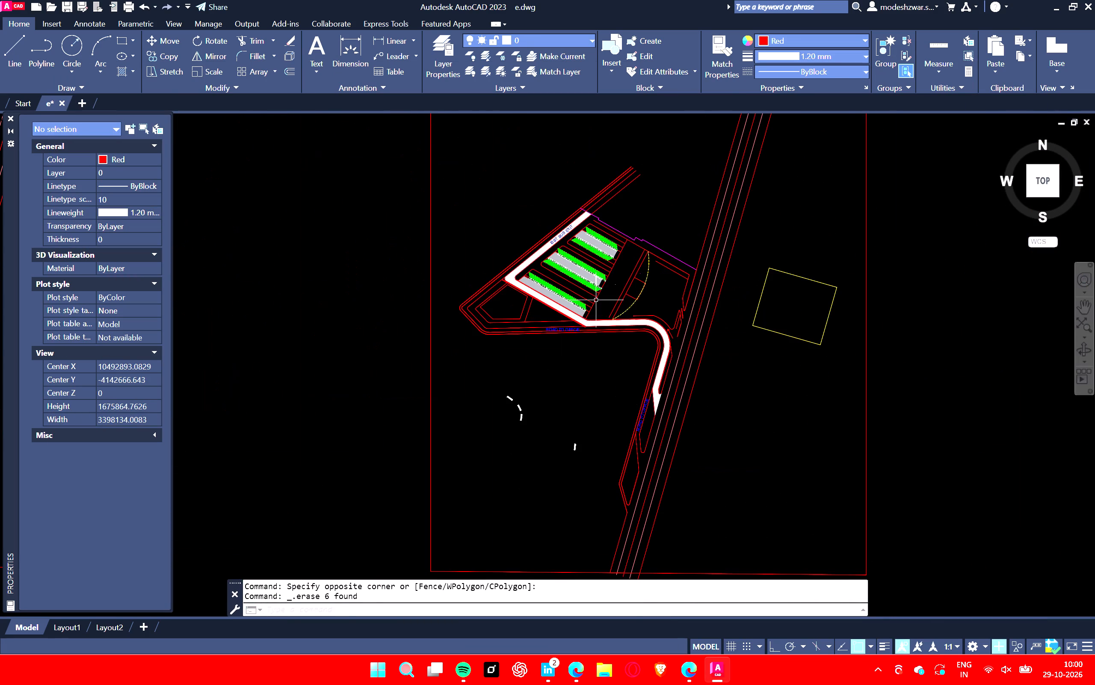
Launch SketchUp 2025 from the desktop and start a new model with the favourited Simple template.
left_click(1053, 6)
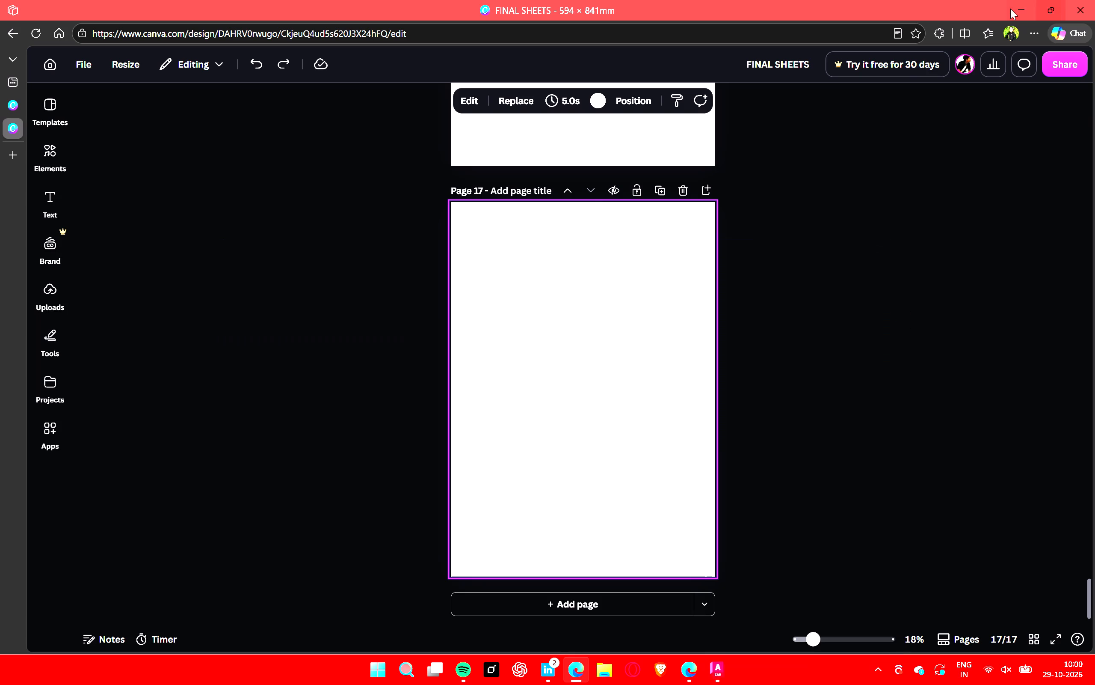
left_click(1010, 9)
double_click(1062, 134)
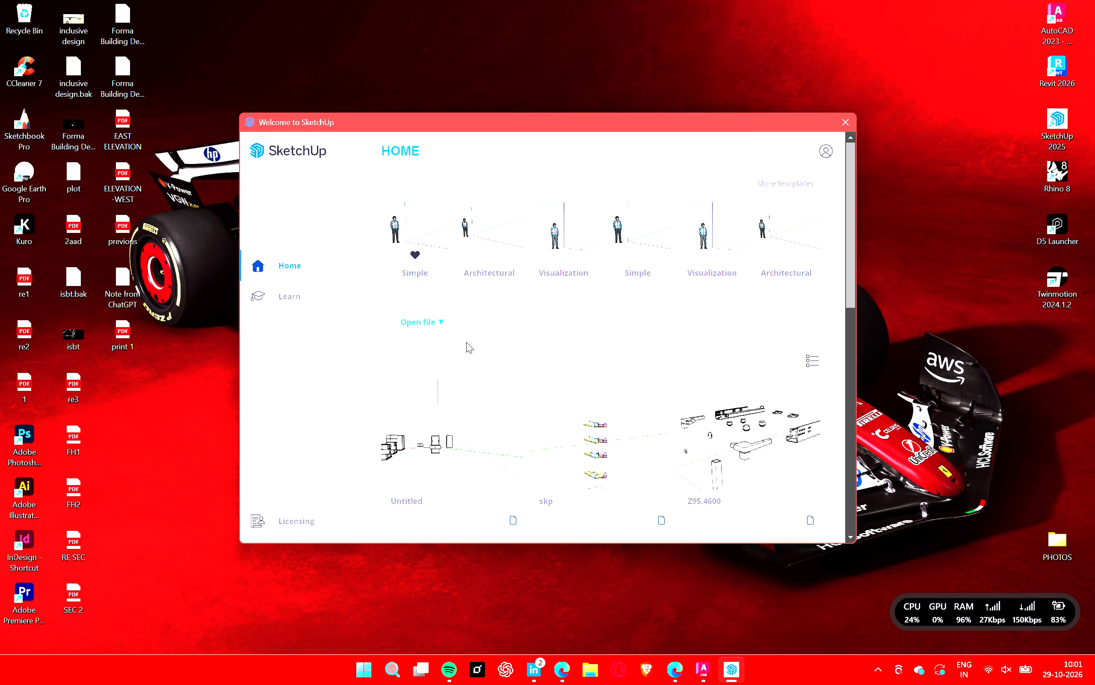
scroll(466, 342, "down", 1)
scroll(469, 331, "up", 3)
left_click(415, 216)
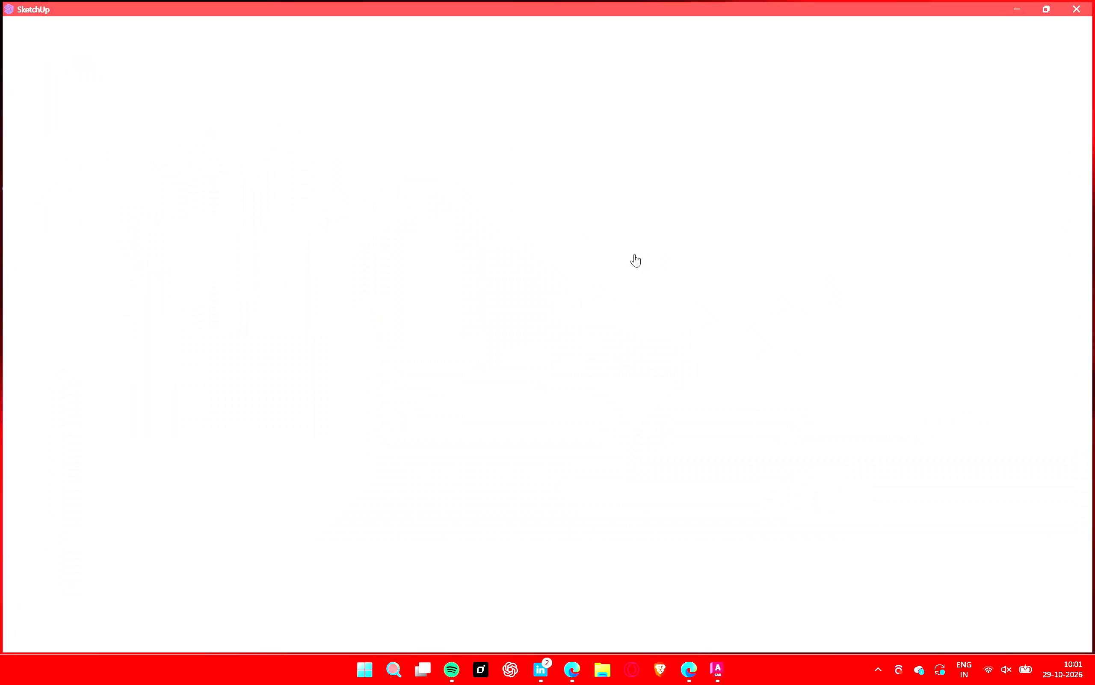
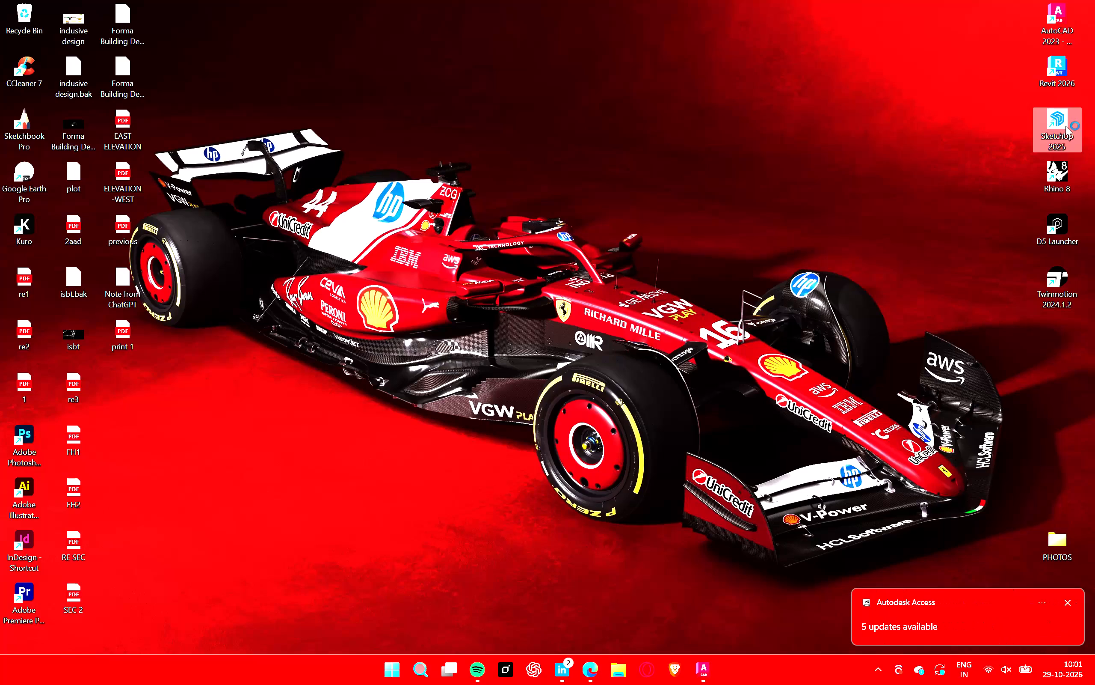
Launch SketchUp 2025, open the recent Untitled model and dismiss the welcome and D5 LiveSync windows.
left_click(1068, 603)
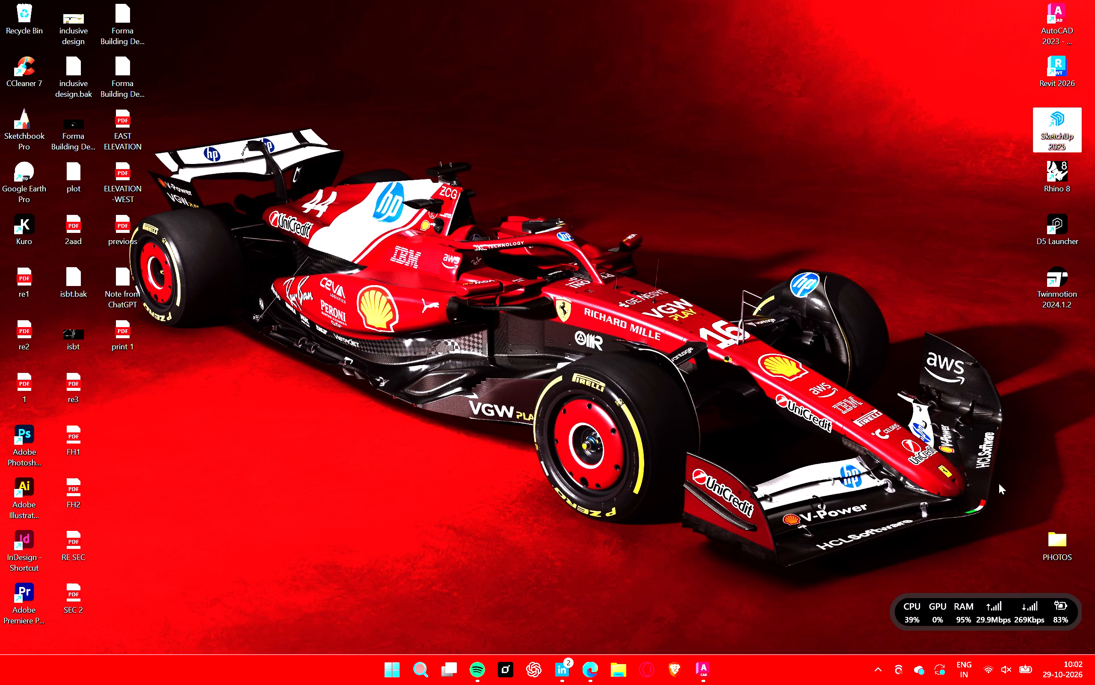
double_click(1071, 130)
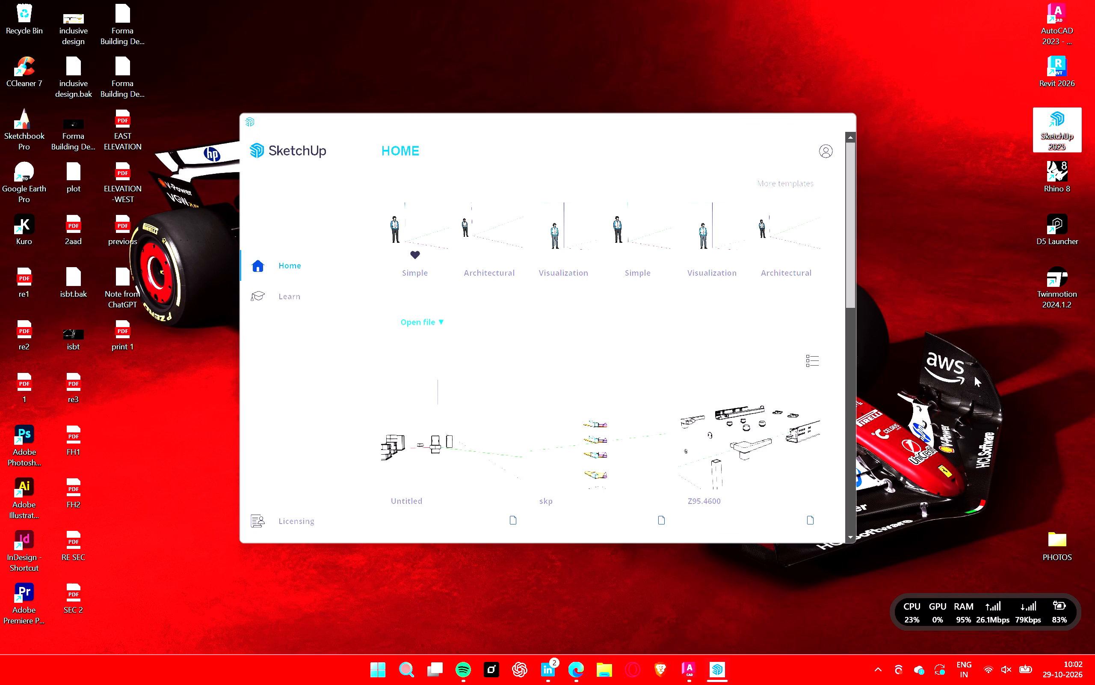
left_click(441, 432)
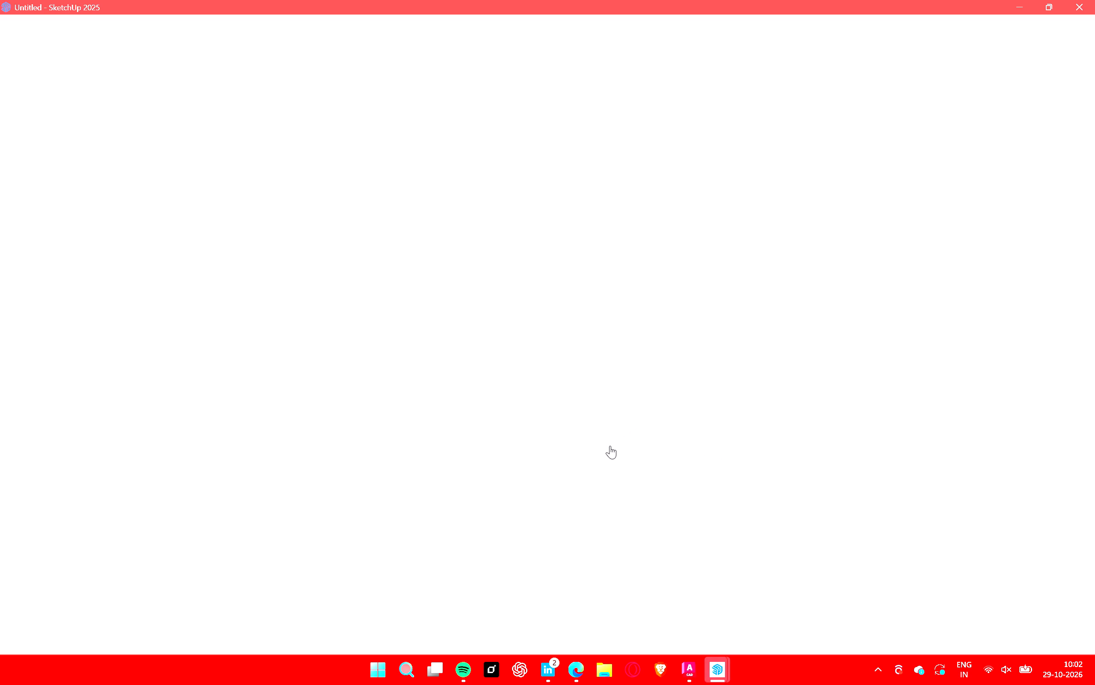
left_click(717, 676)
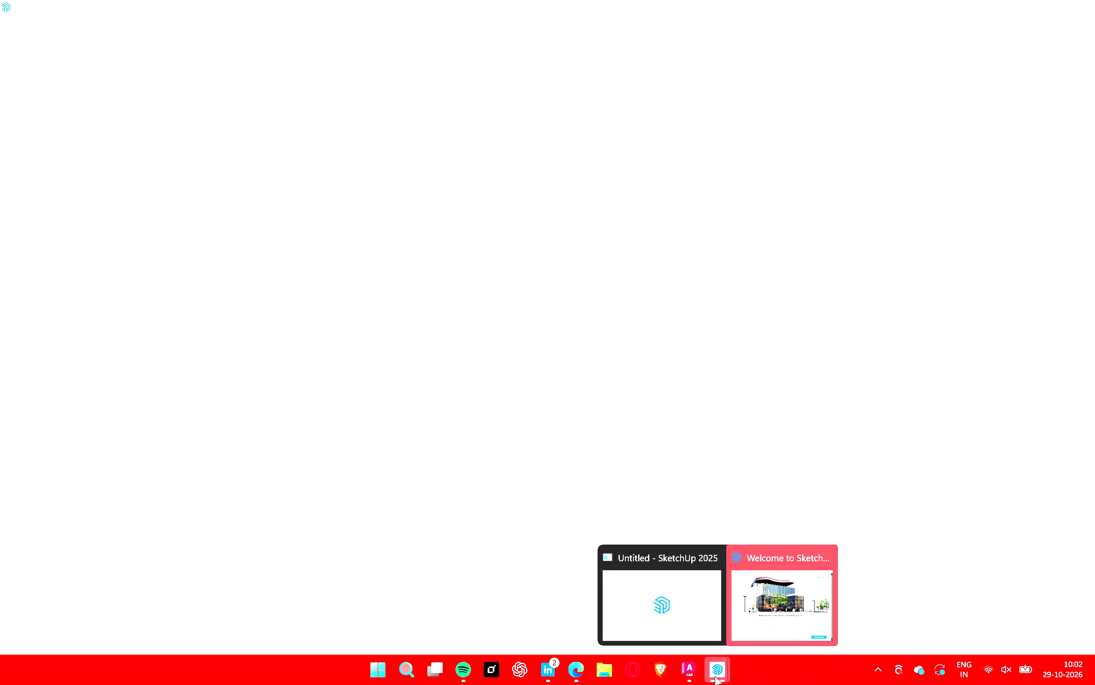
left_click(747, 590)
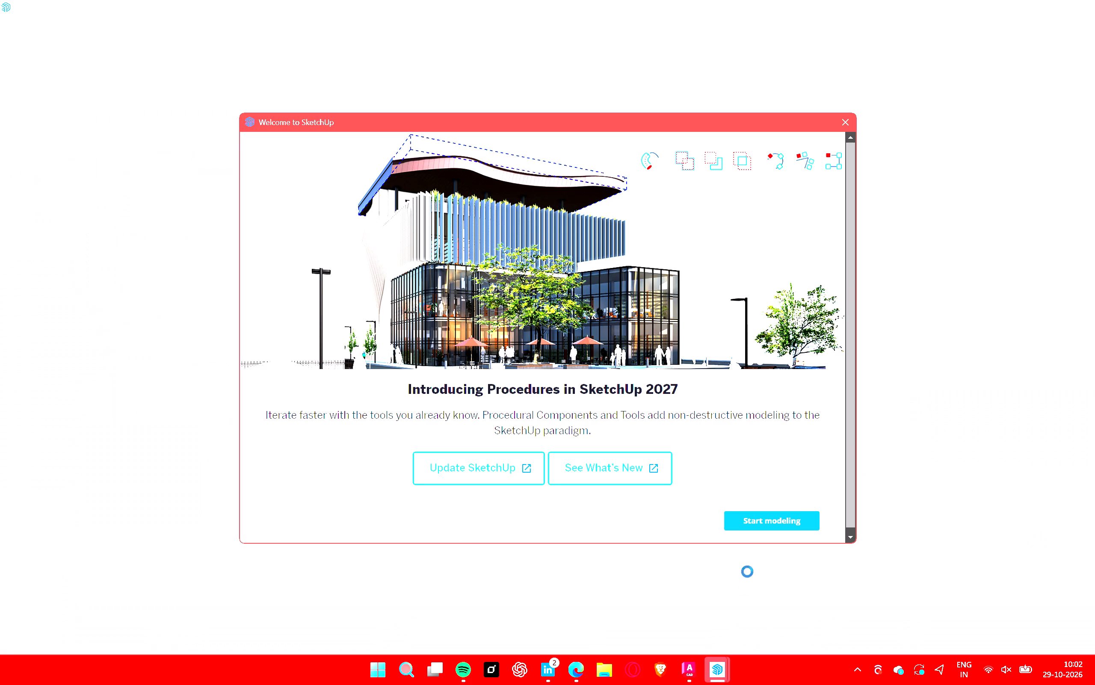
left_click(846, 124)
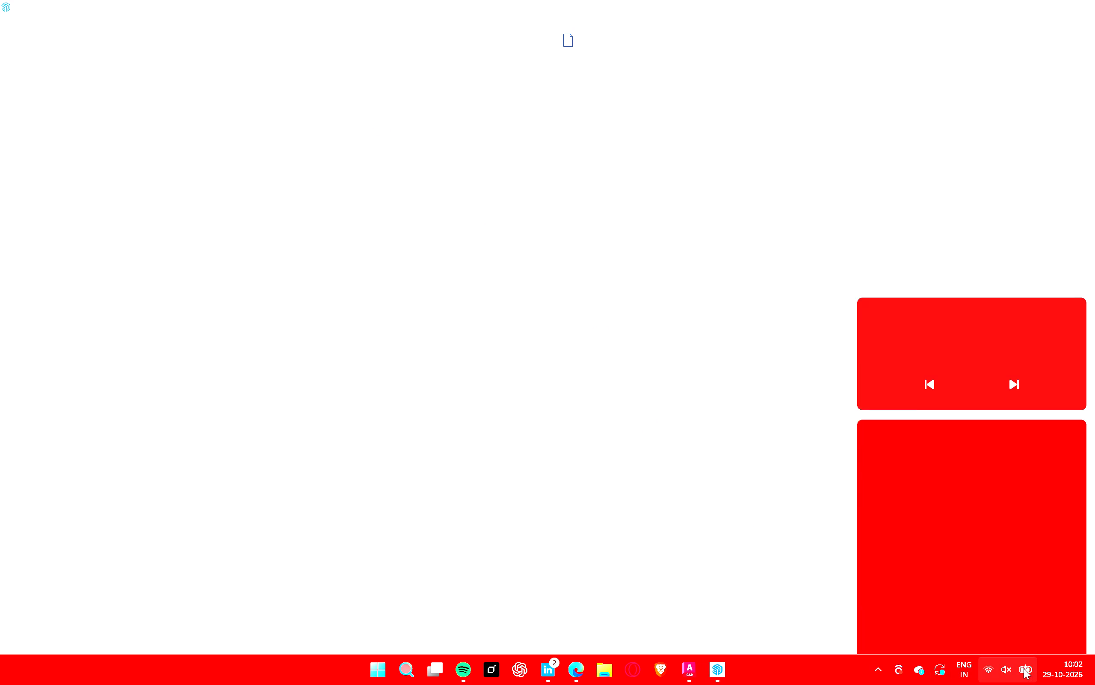
left_click(543, 276)
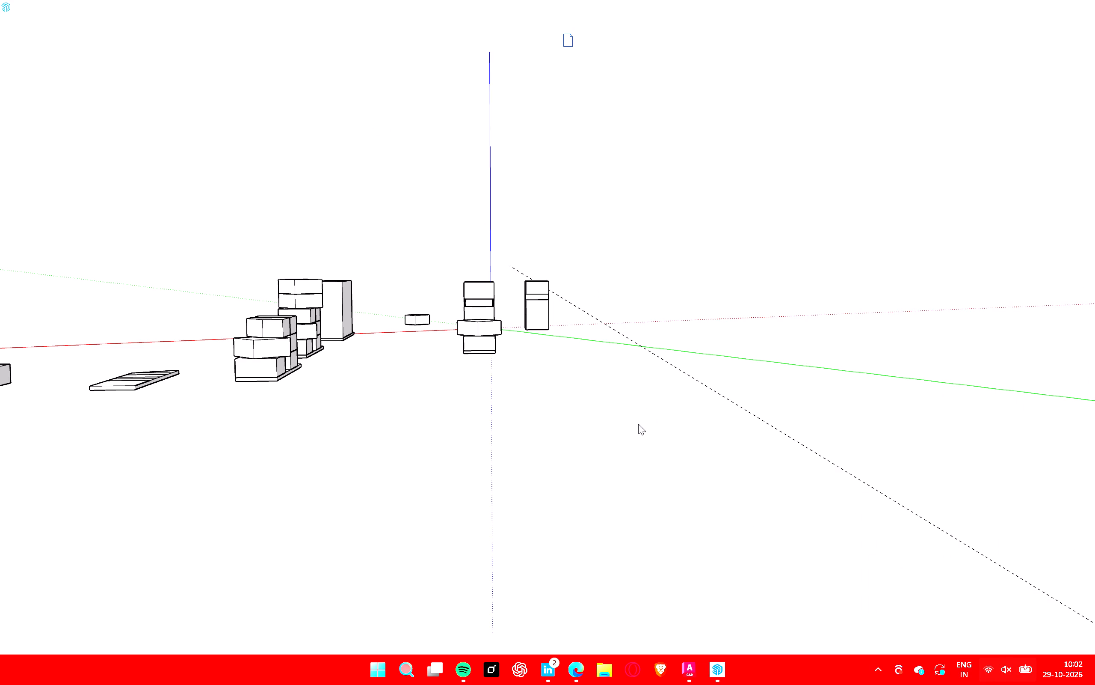
scroll(638, 424, "down", 4)
right_click_drag(409, 382, 527, 384)
scroll(592, 338, "down", 12)
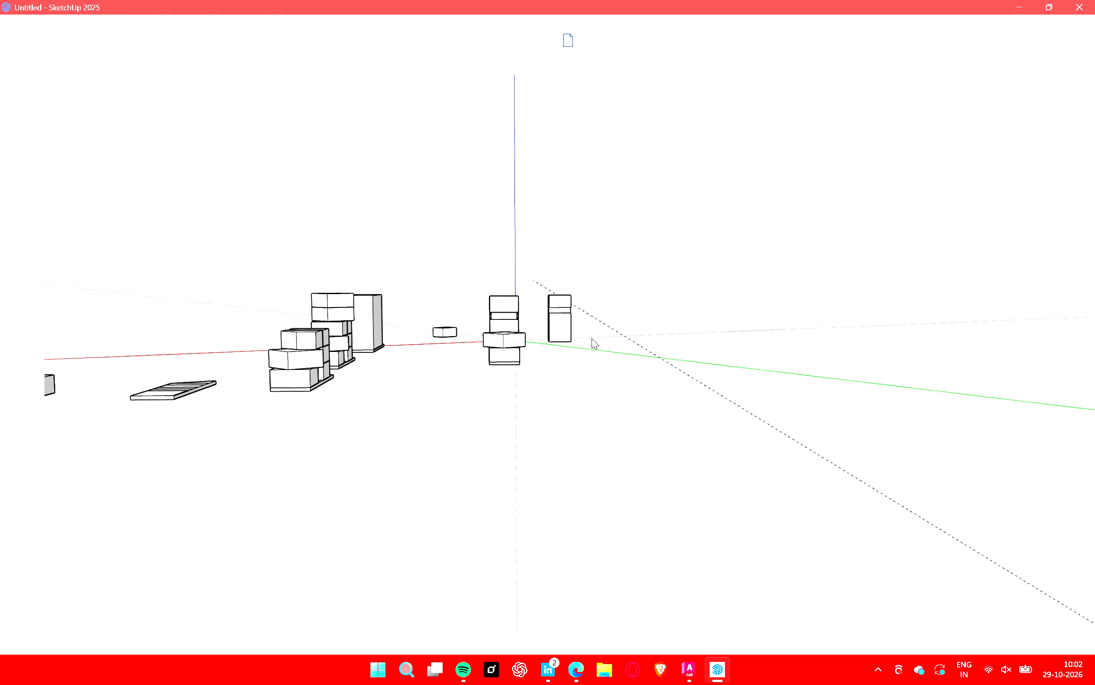
scroll(592, 338, "down", 20)
scroll(592, 338, "down", 3)
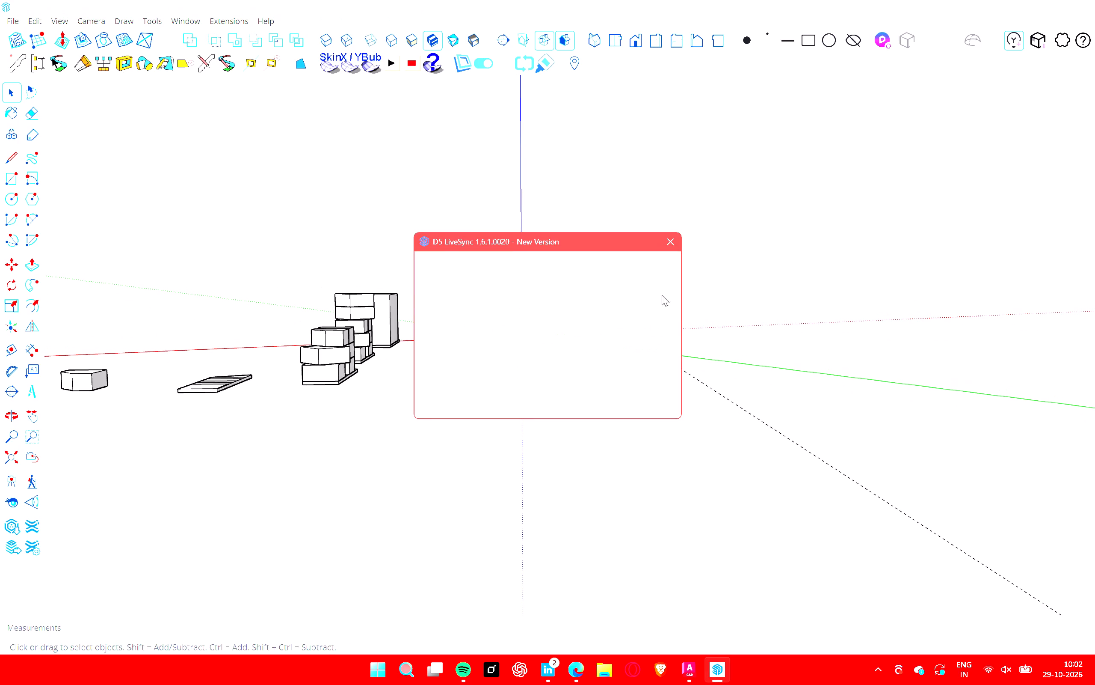
left_click(668, 241)
Examine the whole model from above, covering the massing blocks near the origin and the two site plan copies along the green axis.
right_click_drag(704, 253, 666, 273)
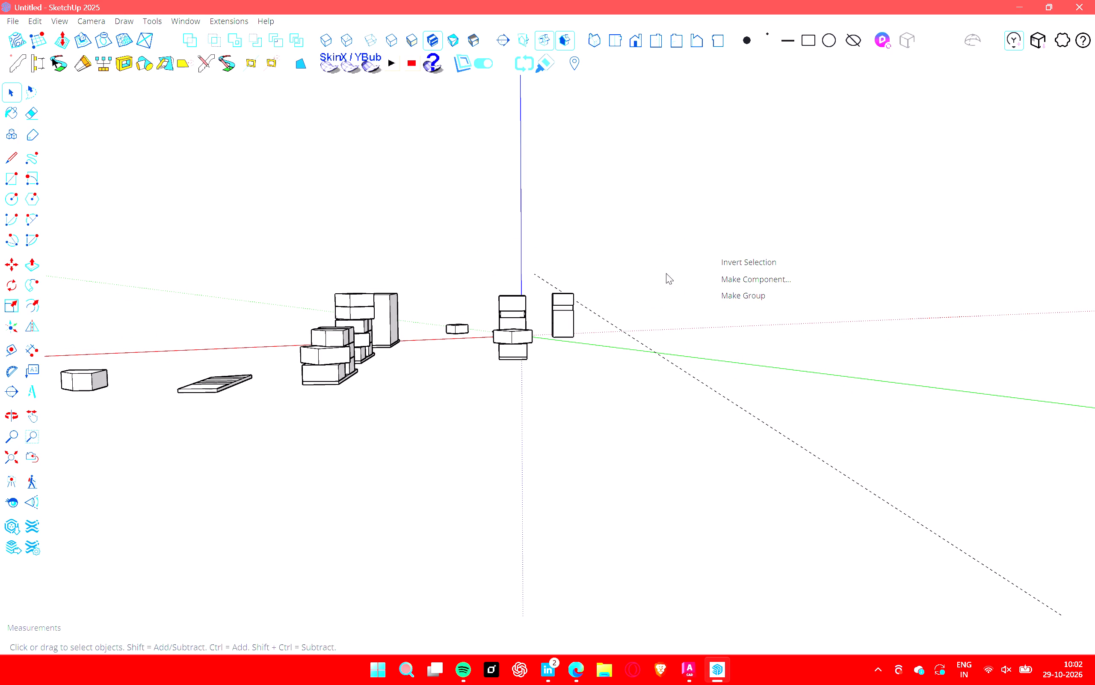
right_click_drag(666, 273, 647, 284)
left_click(658, 219)
key("Escape")
key("Escape")
key("Escape")
key("Escape")
key("Escape")
right_click_drag(696, 245, 660, 276)
left_click(650, 270)
middle_click_drag(657, 265, 631, 300)
scroll(643, 306, "down", 13)
middle_click_drag(614, 335, 556, 388)
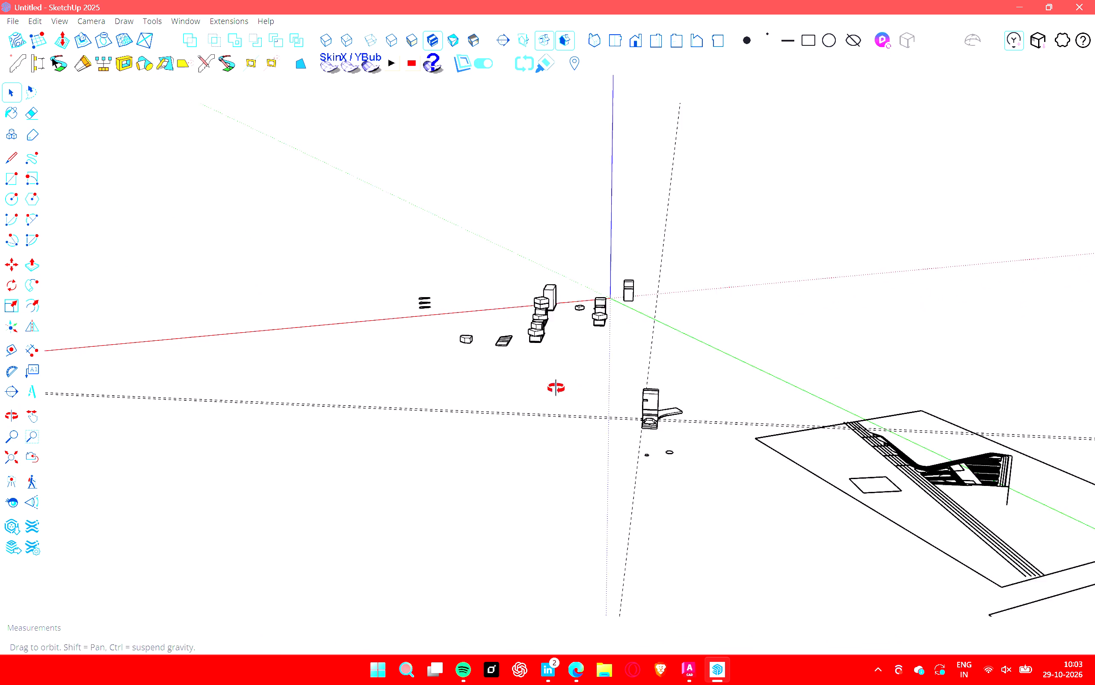
middle_click_drag(556, 388, 530, 417)
scroll(506, 382, "down", 7)
scroll(686, 508, "up", 7)
scroll(630, 304, "down", 6)
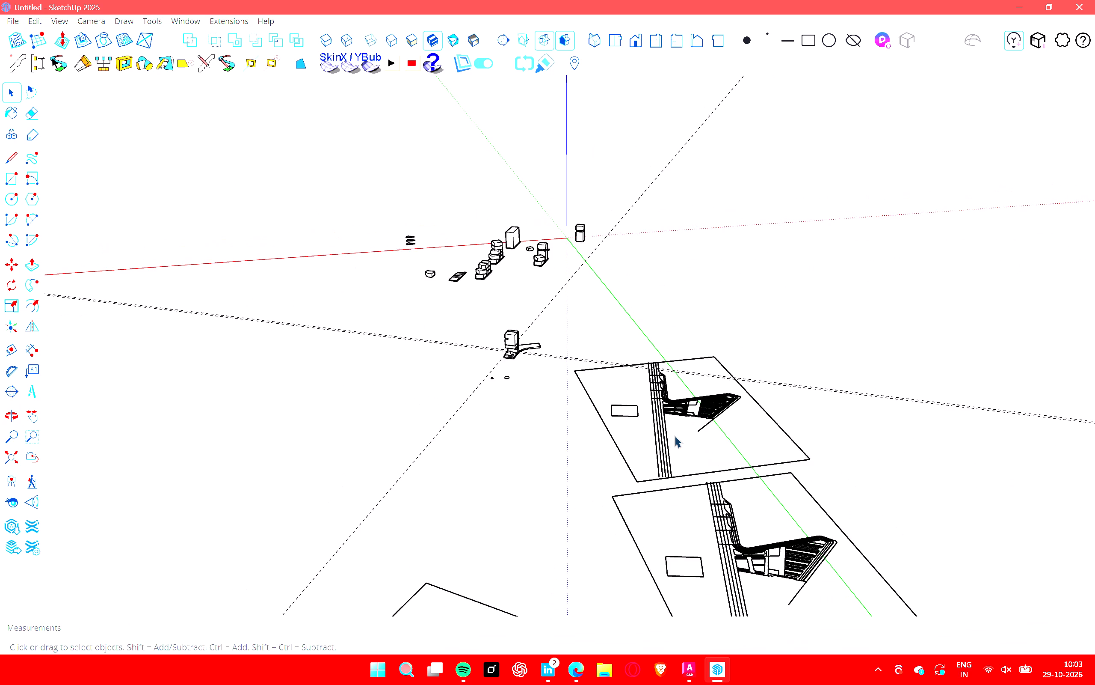
middle_click_drag(678, 423, 694, 452)
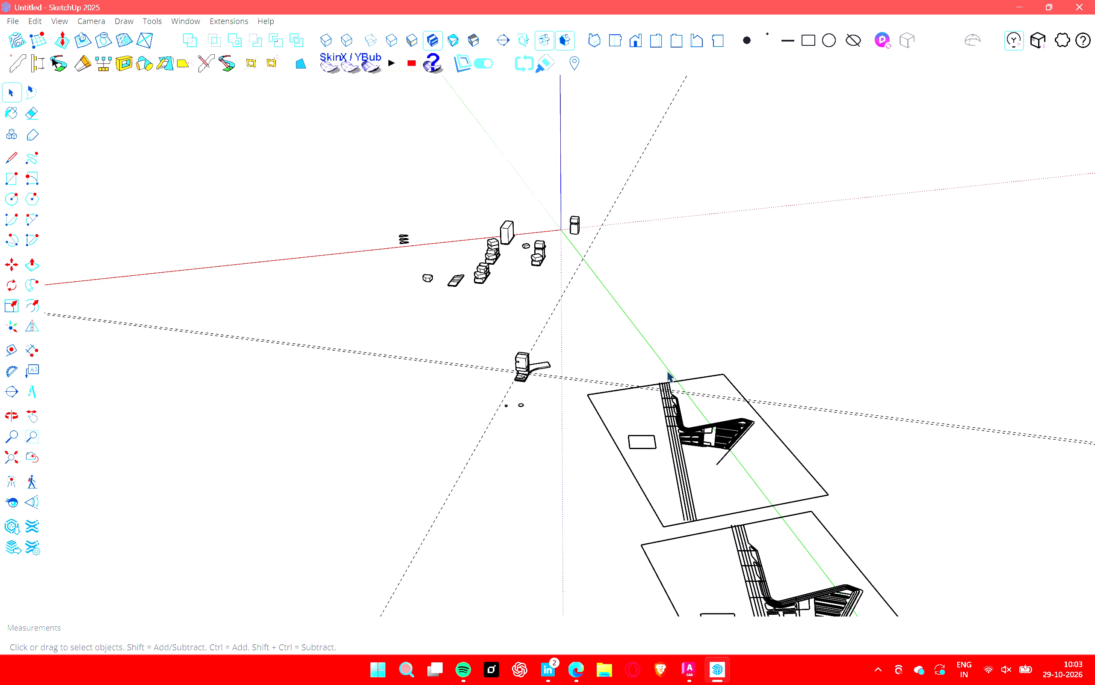
scroll(592, 271, "down", 13)
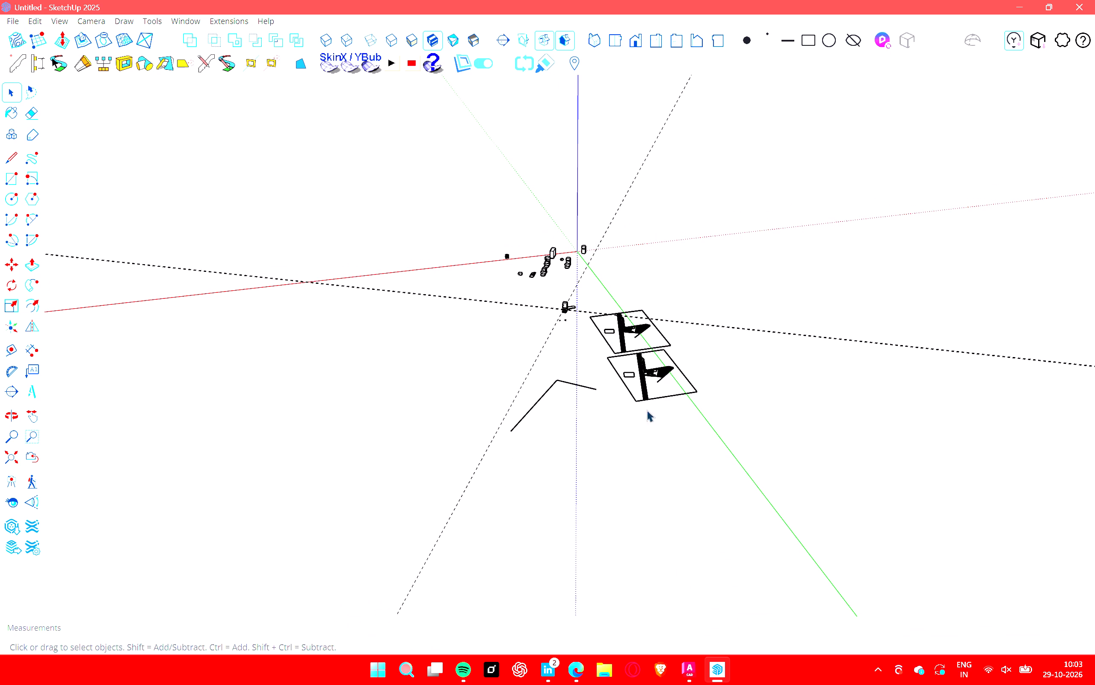
middle_click_drag(648, 261, 909, 384)
scroll(510, 325, "down", 5)
middle_click_drag(670, 340, 798, 410)
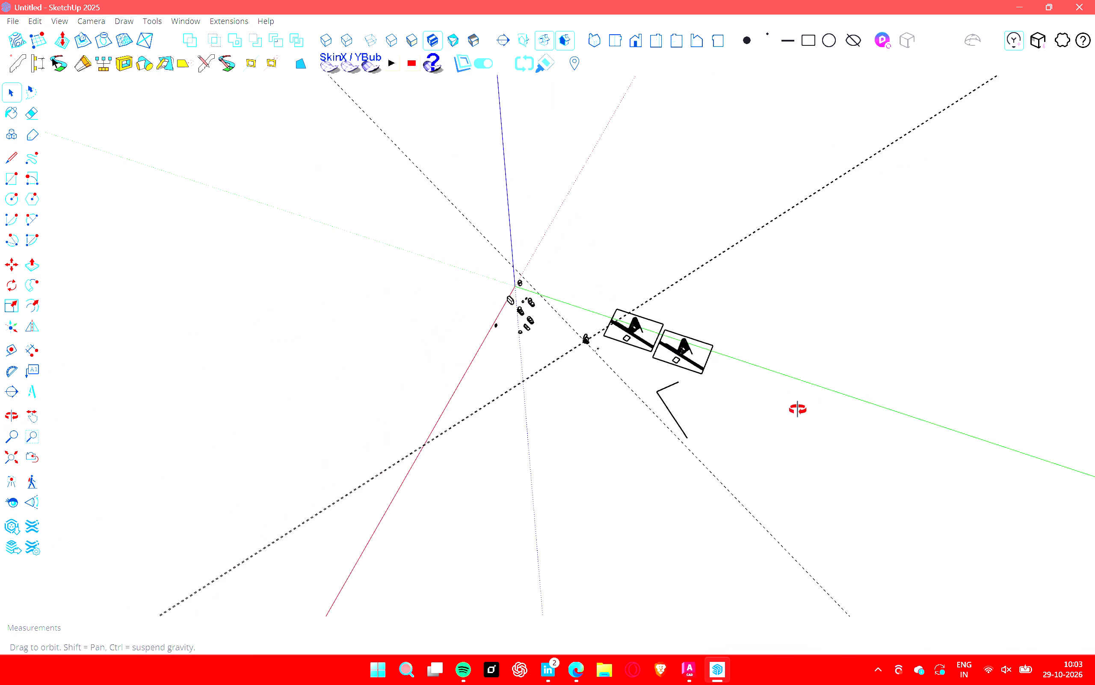
middle_click_drag(798, 410, 903, 415)
scroll(624, 300, "up", 20)
middle_click_drag(592, 322, 885, 388)
scroll(625, 298, "down", 5)
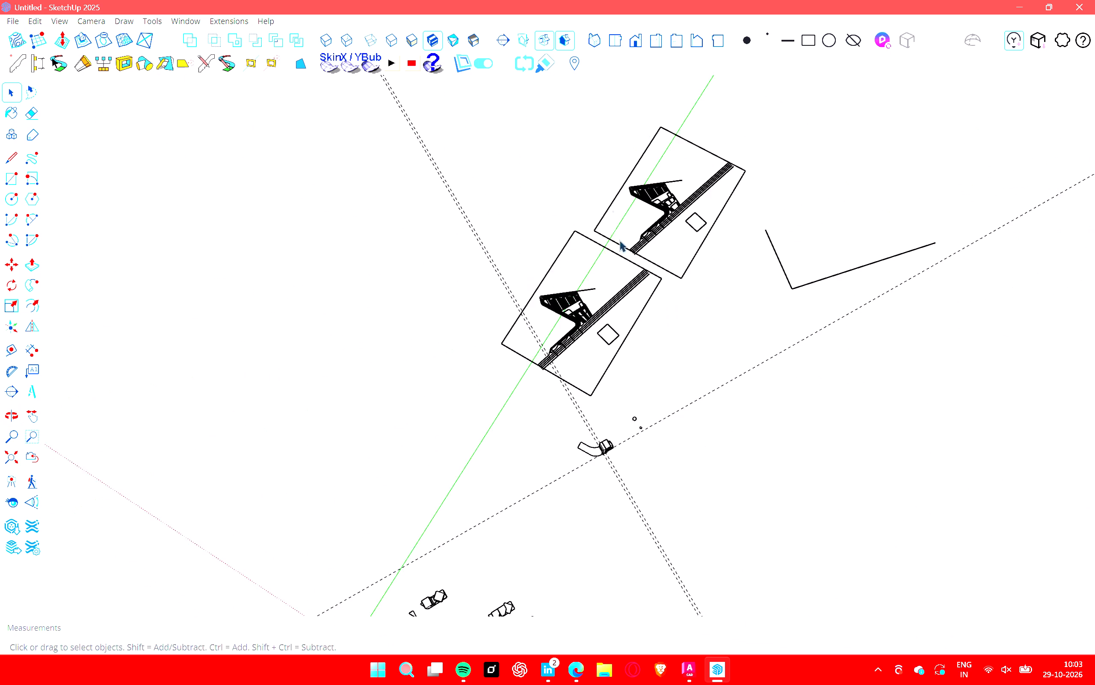
scroll(607, 173, "up", 13)
middle_click_drag(714, 276, 874, 268)
scroll(588, 167, "down", 3)
scroll(588, 167, "up", 1)
scroll(588, 168, "down", 14)
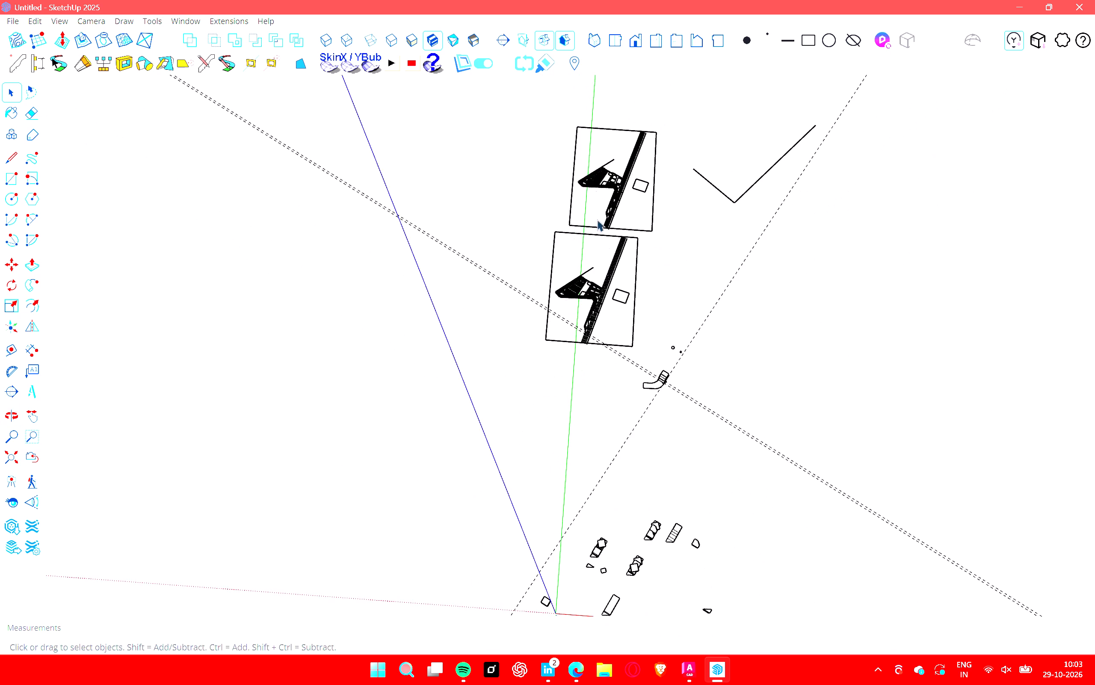
middle_click_drag(601, 244, 609, 357)
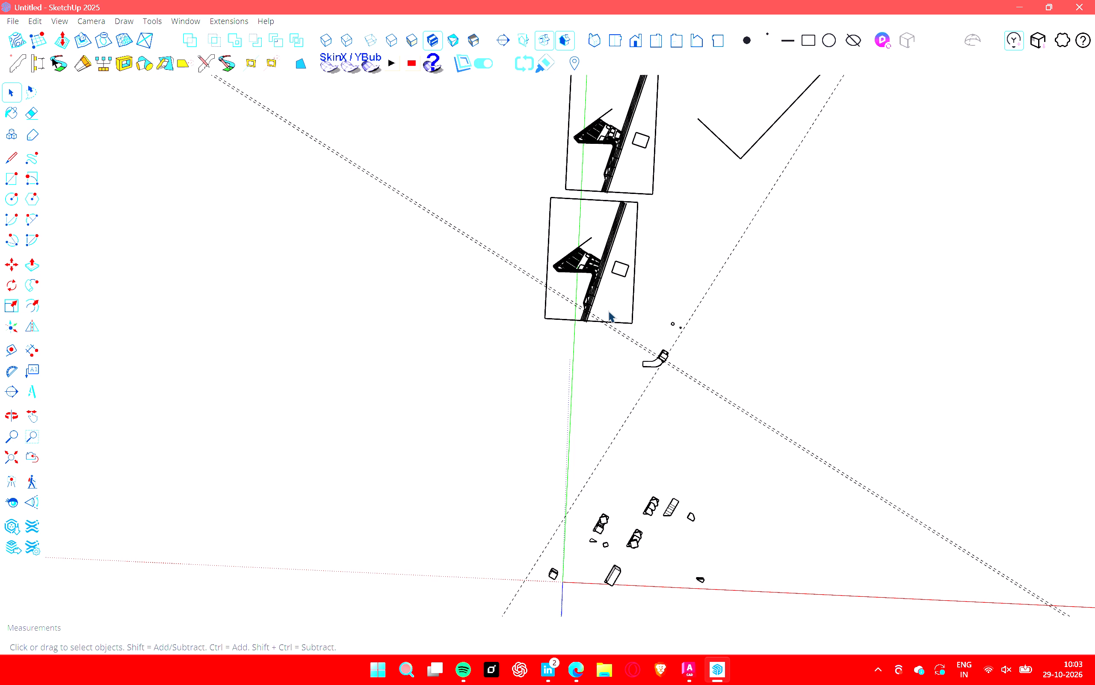
Examine the site plan copy nearer the origin up close, including its striped bays, semicircular area, curved access road and plot boundary.
scroll(654, 272, "up", 8)
scroll(539, 253, "up", 2)
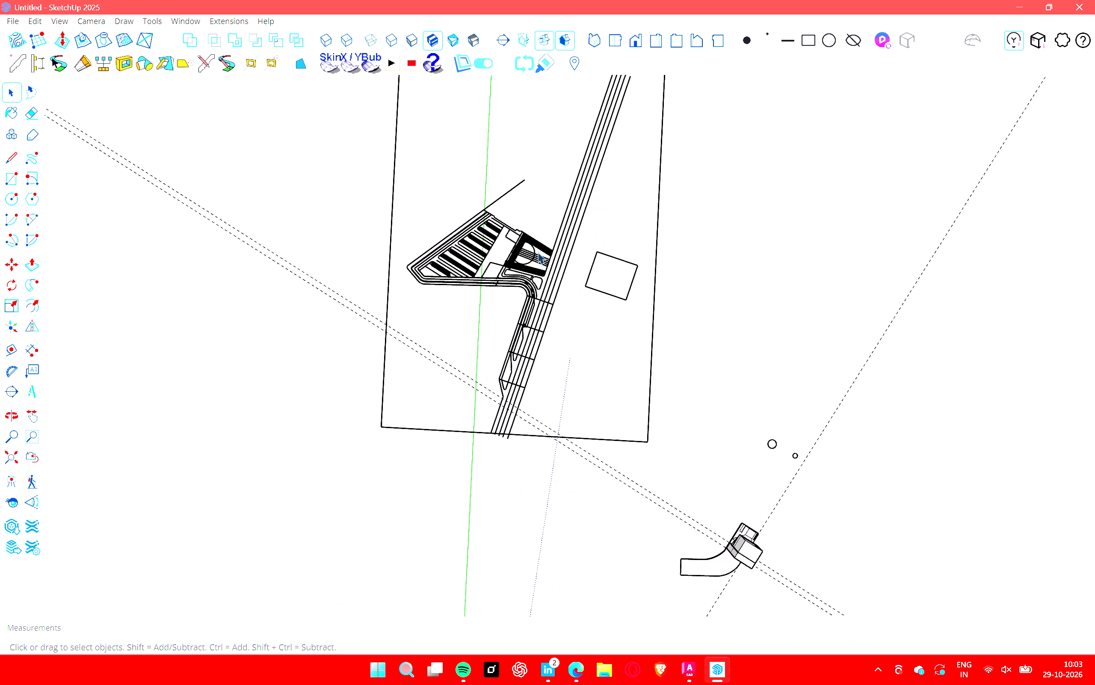
scroll(538, 252, "up", 12)
middle_click_drag(509, 252, 644, 254)
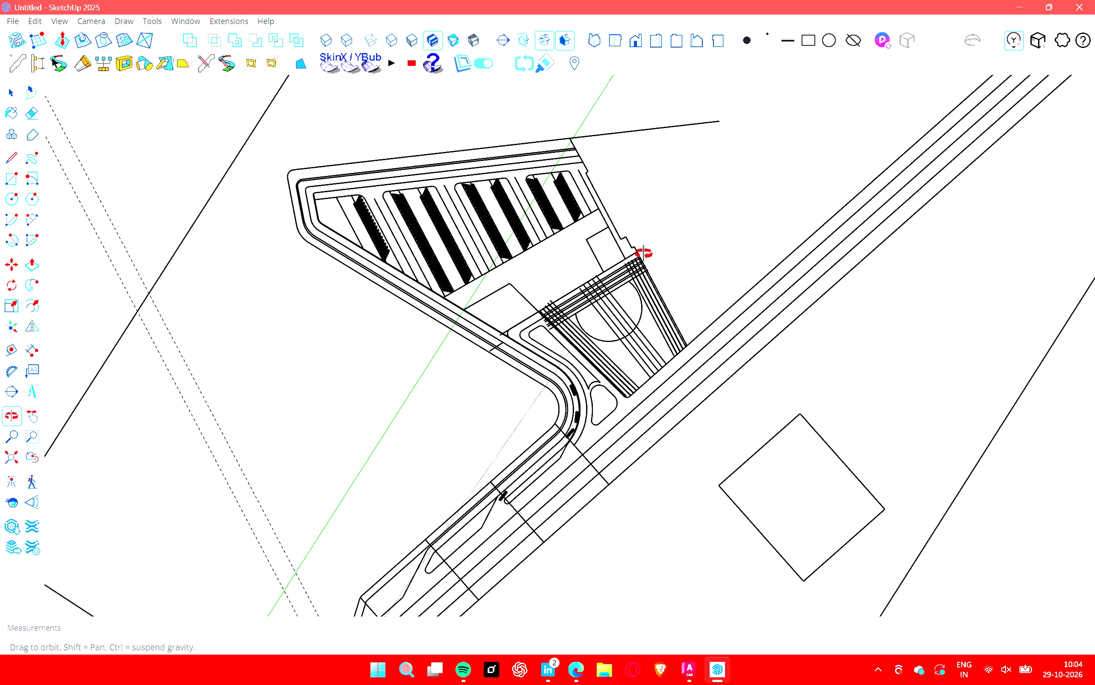
middle_click_drag(644, 254, 509, 234)
middle_click_drag(439, 369, 967, 340)
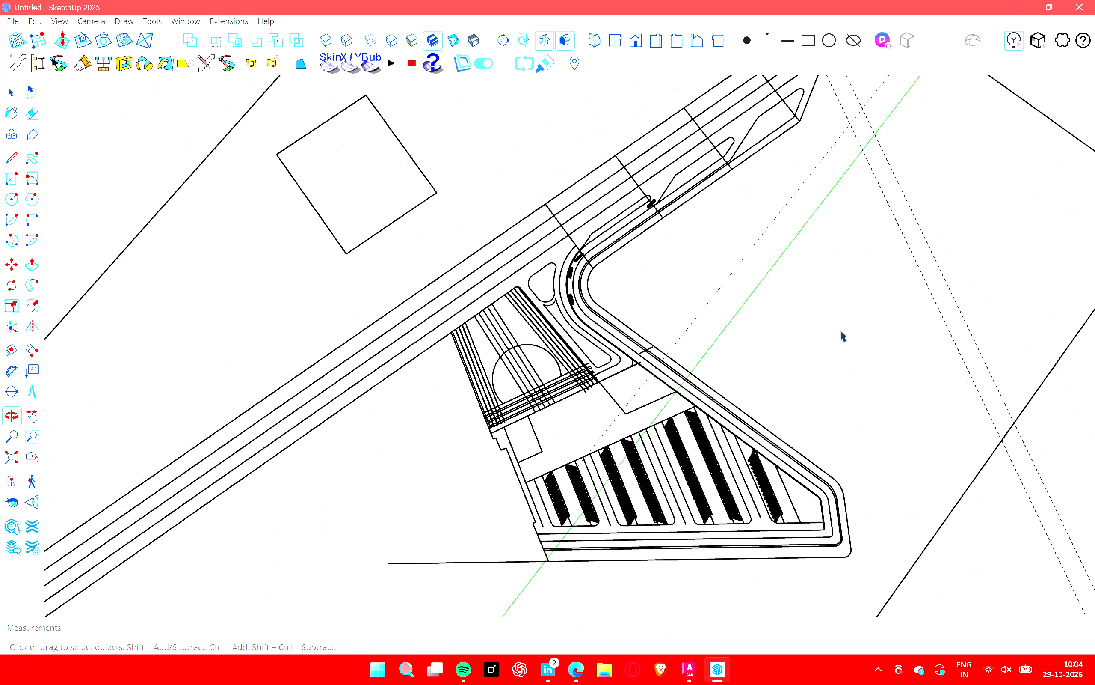
middle_click_drag(469, 345, 402, 174)
middle_click_drag(776, 571, 323, 494)
middle_click_drag(764, 456, 685, 482)
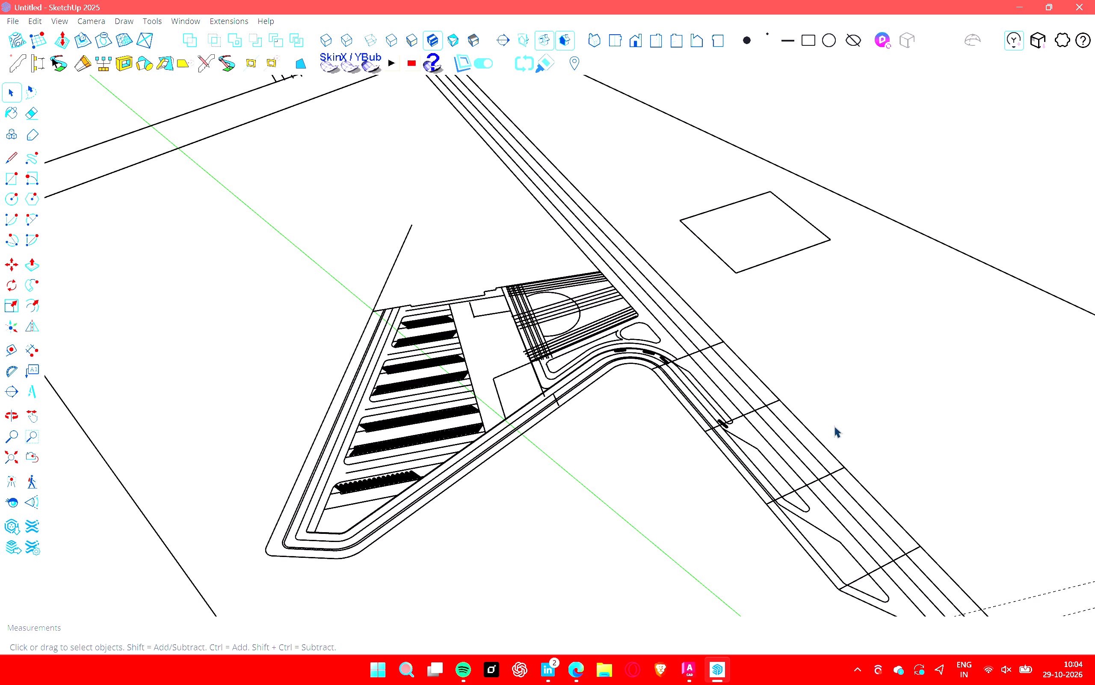
middle_click_drag(852, 422, 650, 627)
scroll(555, 340, "up", 5)
middle_click_drag(500, 283, 494, 365)
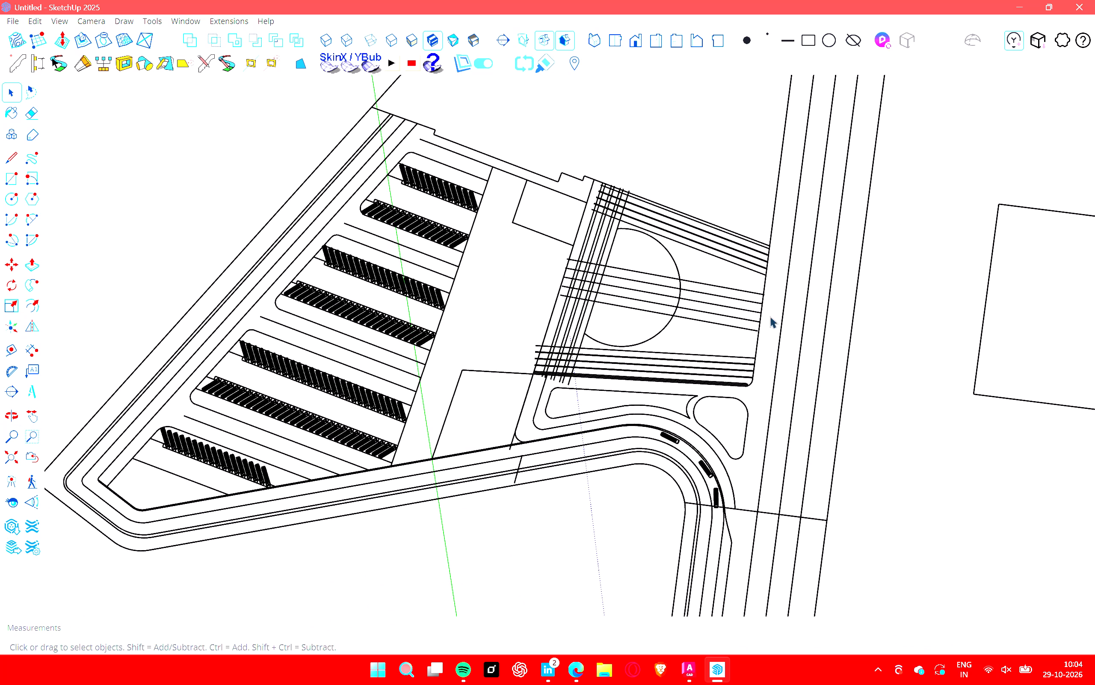
scroll(773, 325, "down", 3)
scroll(533, 311, "up", 4)
middle_click_drag(613, 359, 609, 355)
scroll(615, 280, "down", 10)
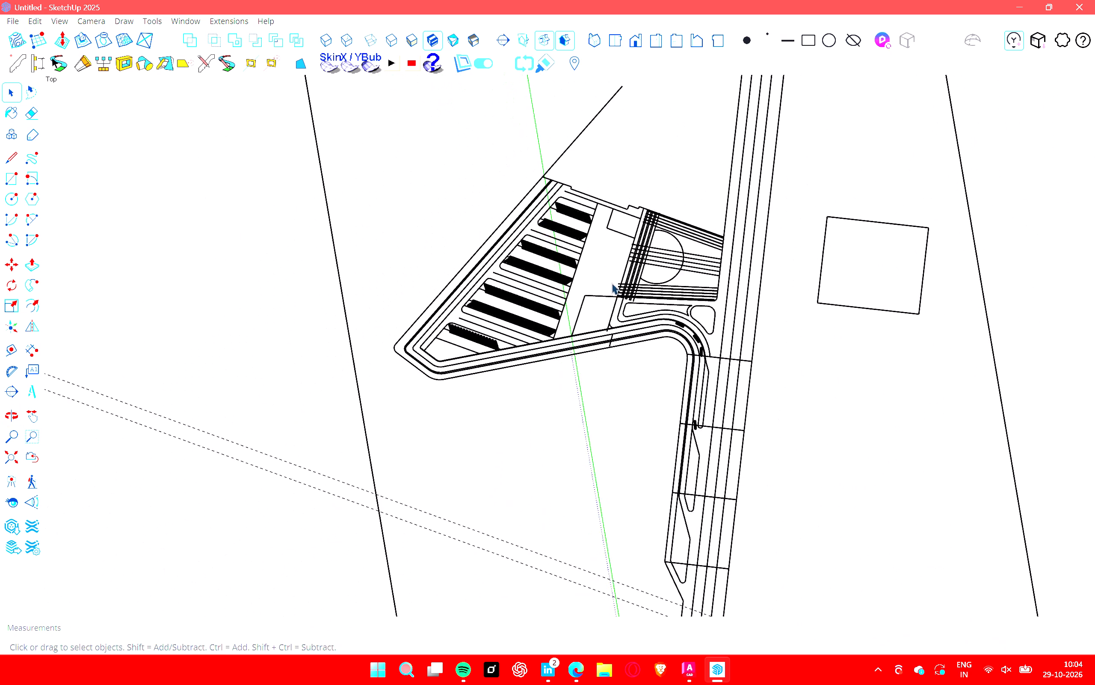
scroll(583, 204, "up", 5)
middle_click_drag(678, 331, 712, 330)
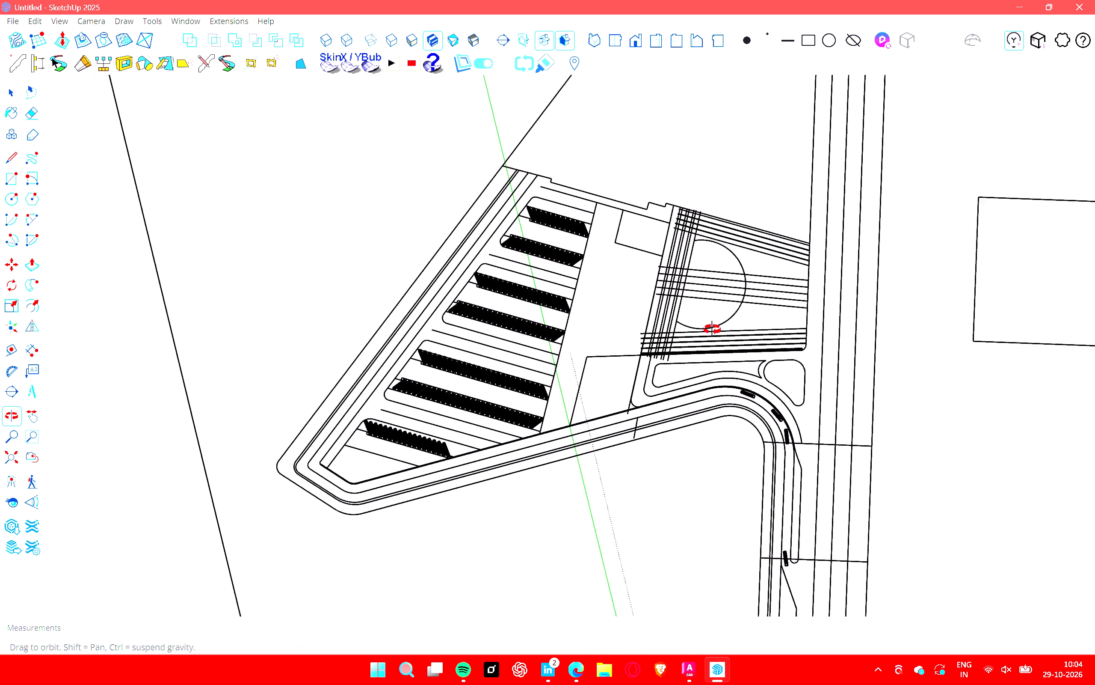
middle_click_drag(712, 330, 728, 333)
right_click_drag(938, 470, 872, 496)
left_click(970, 341)
middle_click_drag(990, 381, 944, 326)
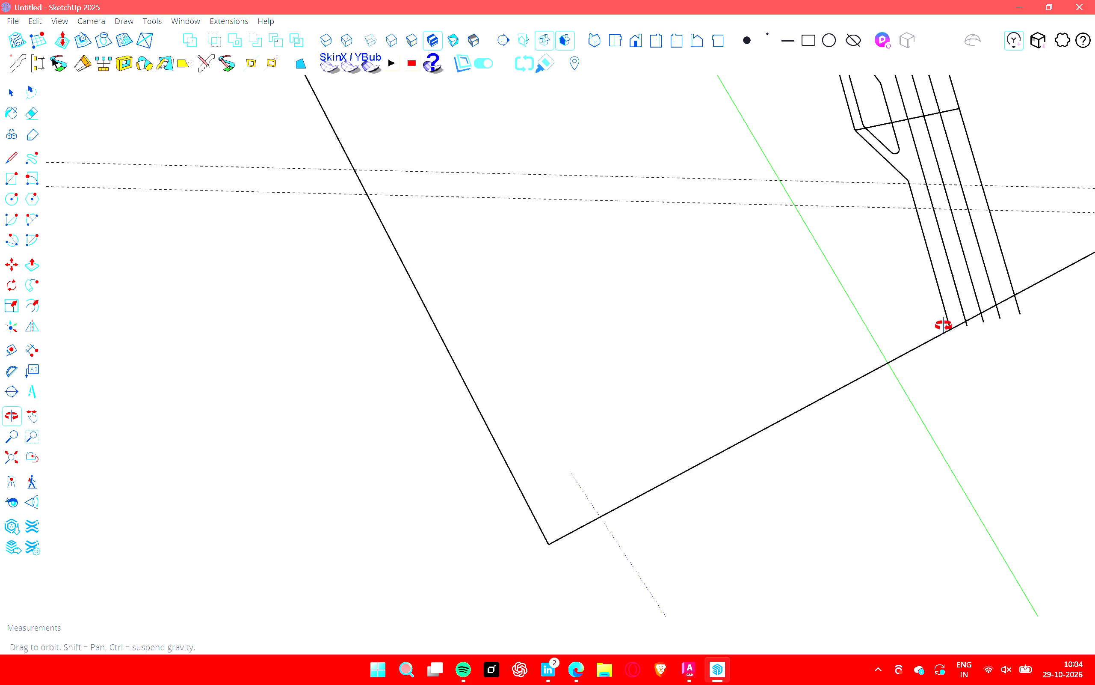
middle_click_drag(944, 326, 946, 323)
scroll(686, 521, "down", 11)
right_click_drag(802, 327, 787, 340)
left_click(824, 276)
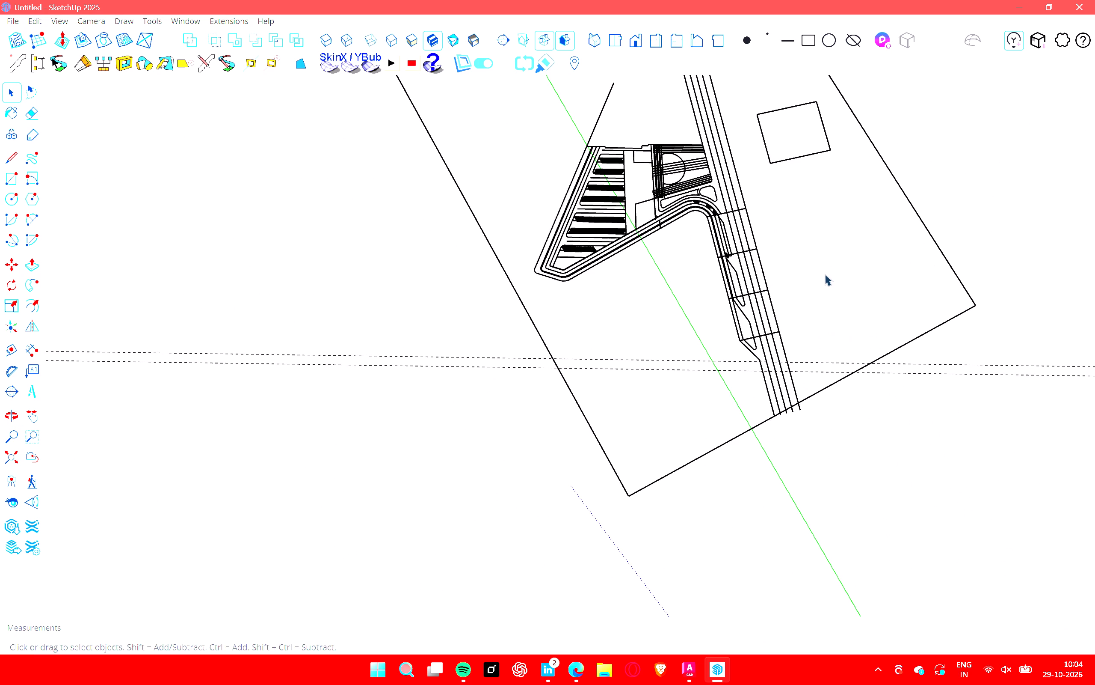
Close the Untitled SketchUp model and return to the desktop.
key("Escape")
key("Escape")
scroll(651, 336, "down", 6)
left_click(1094, 0)
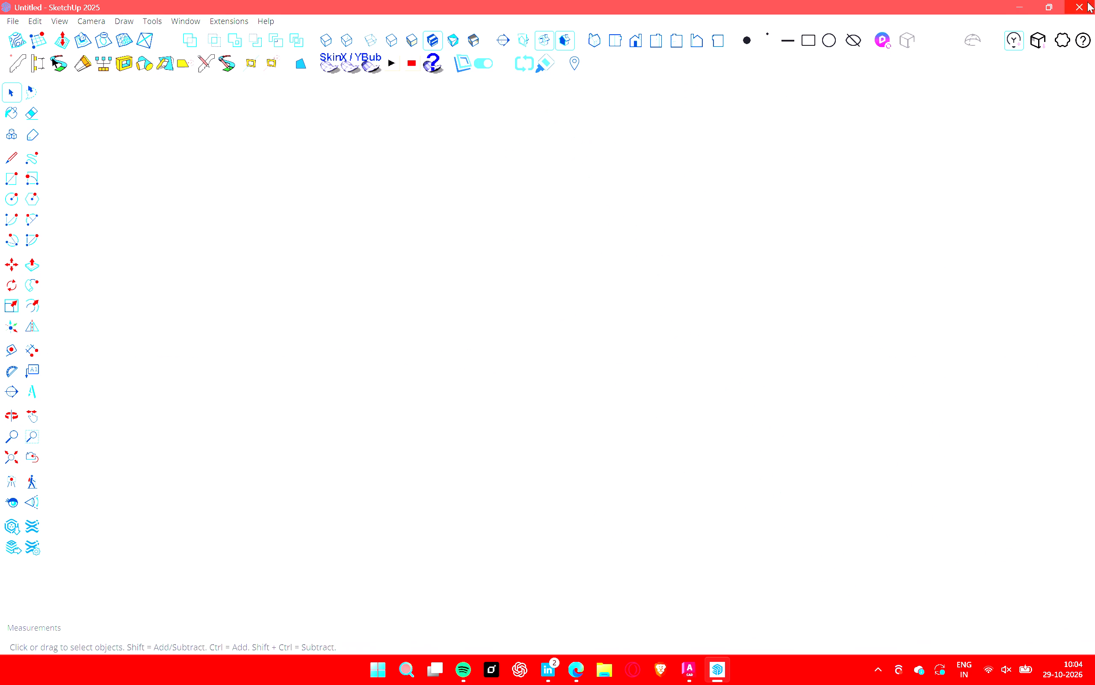
Launch Rhino 8, start a new model from the Large Objects - Millimeters template and maximize its window.
double_click(1058, 182)
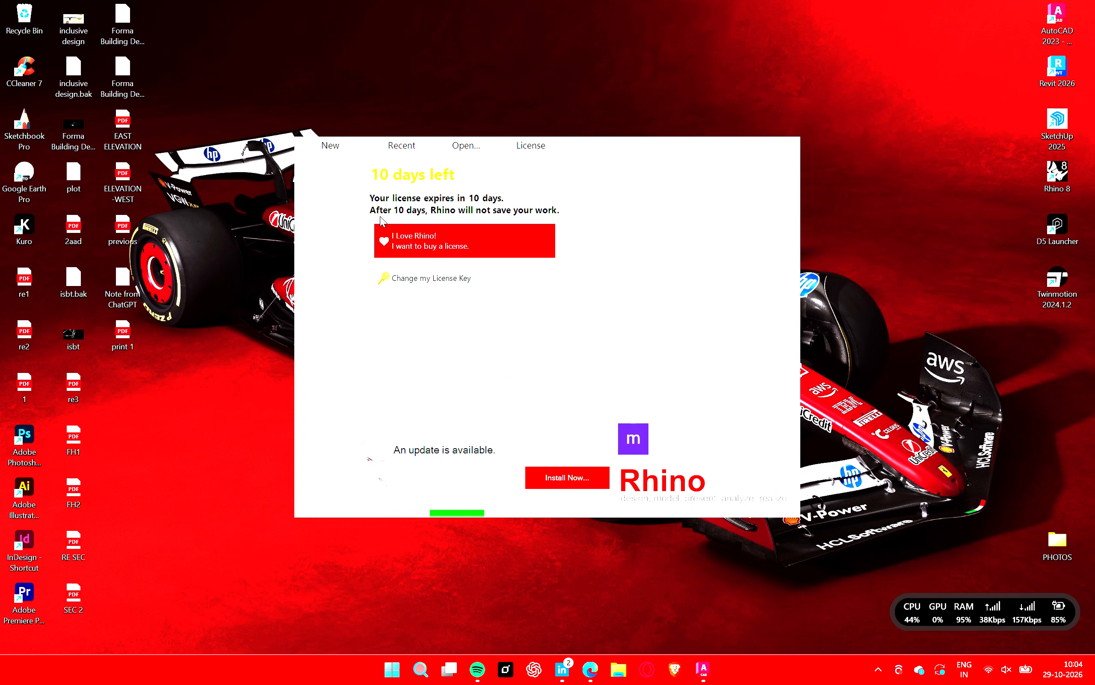
left_click(343, 149)
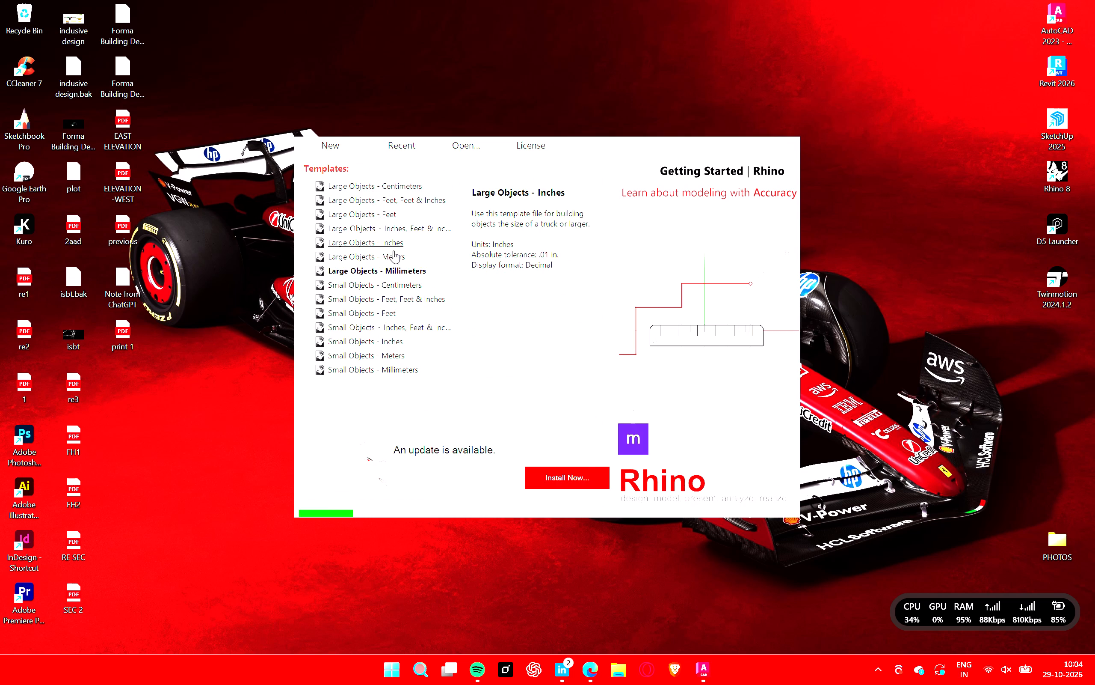
left_click(399, 270)
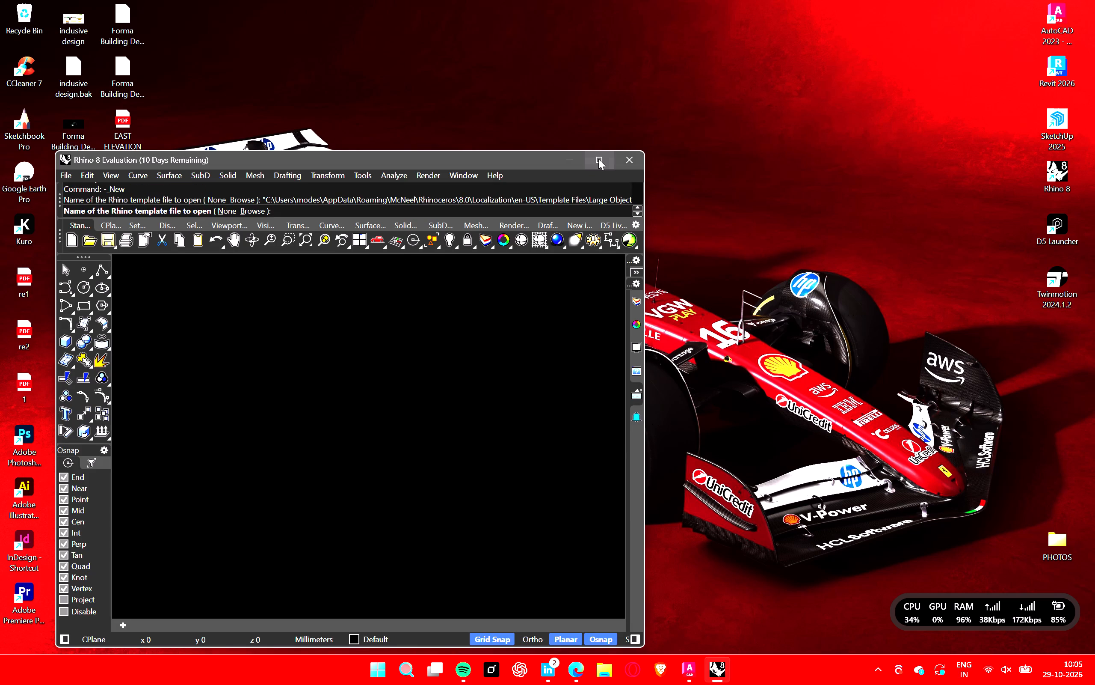
left_click(598, 159)
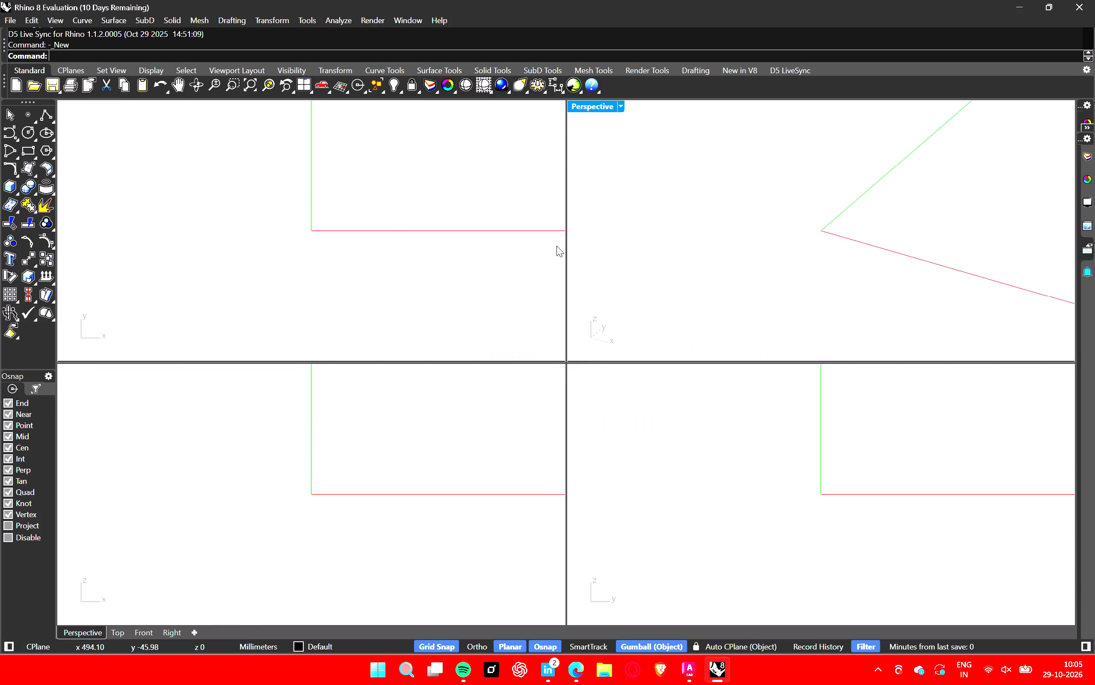
scroll(244, 297, "down", 13)
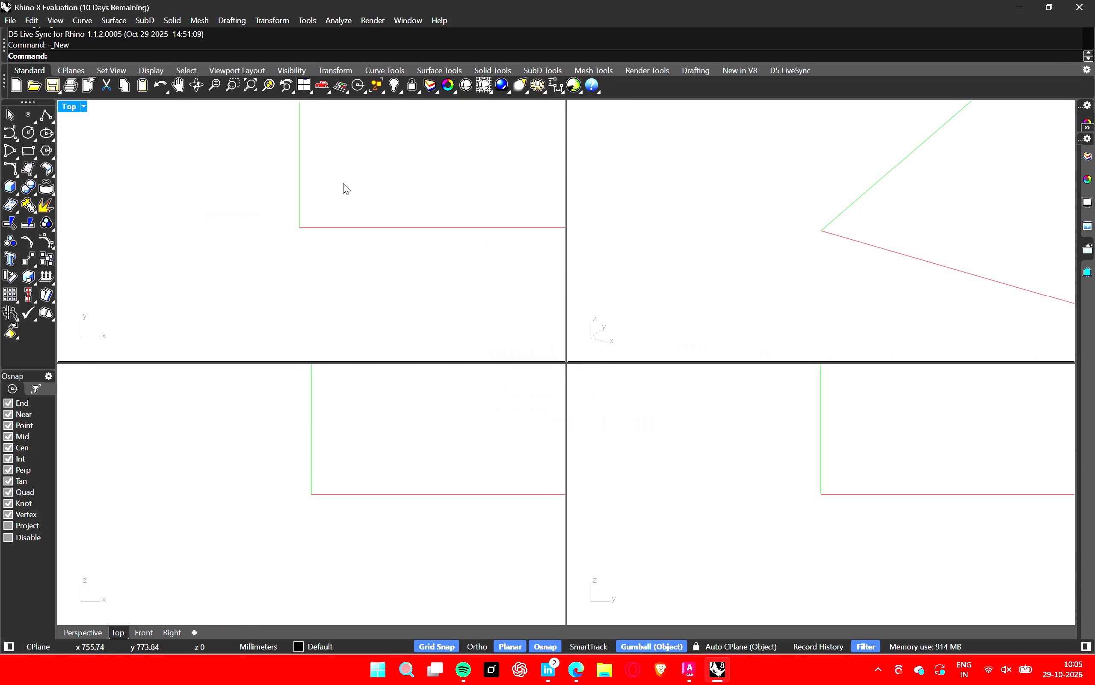
Import the isbt DWG drawing from the Desktop into the new model.
scroll(343, 183, "down", 1)
scroll(335, 209, "up", 3)
scroll(299, 202, "down", 3)
left_click(6, 23)
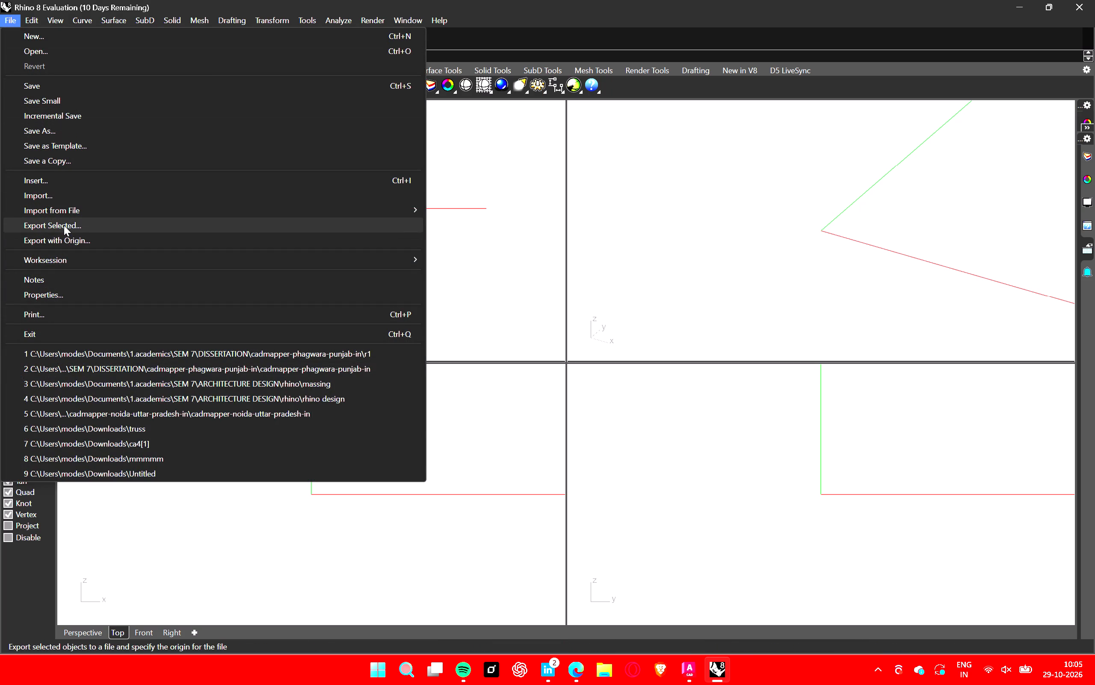
left_click(66, 194)
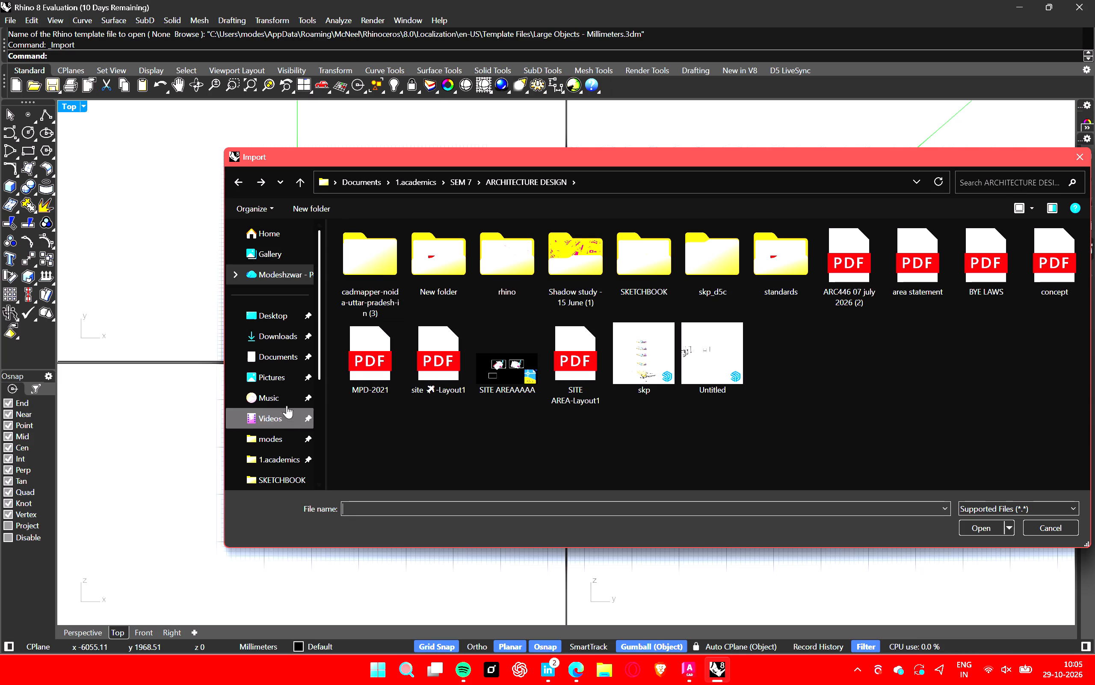
left_click(285, 325)
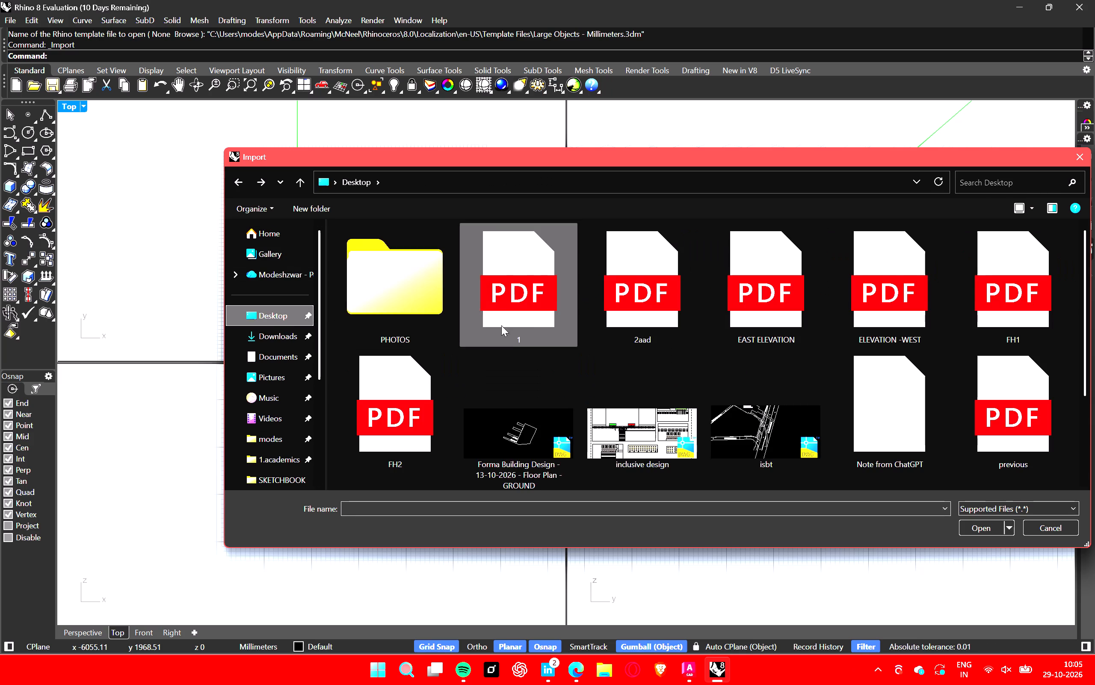
scroll(547, 324, "down", 2)
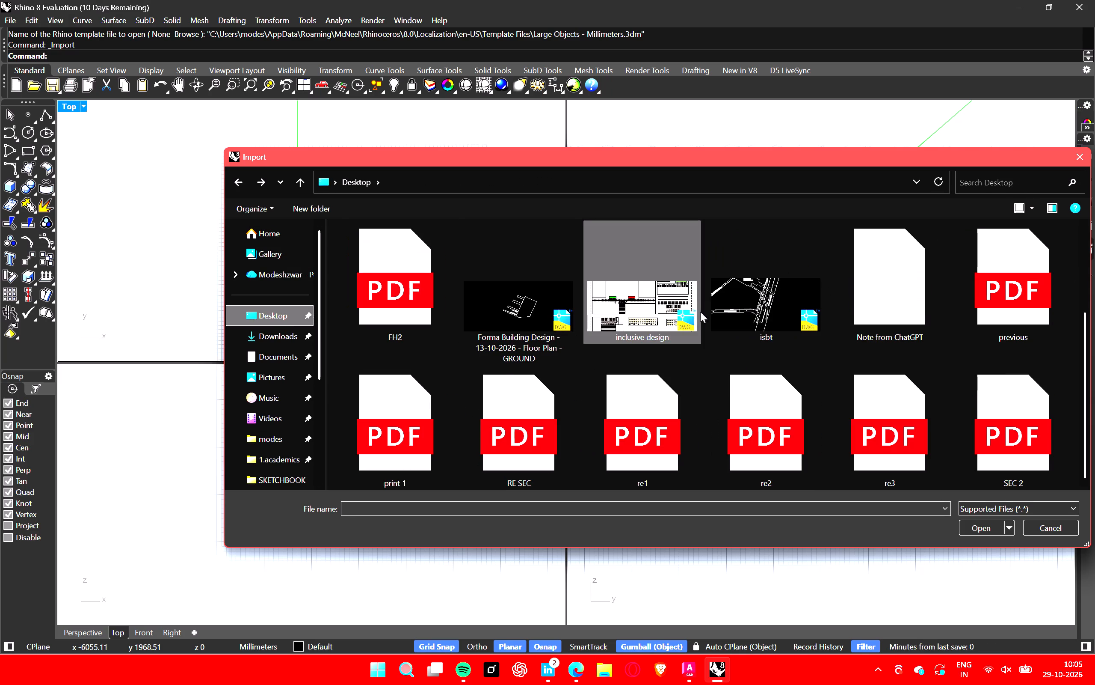
double_click(767, 294)
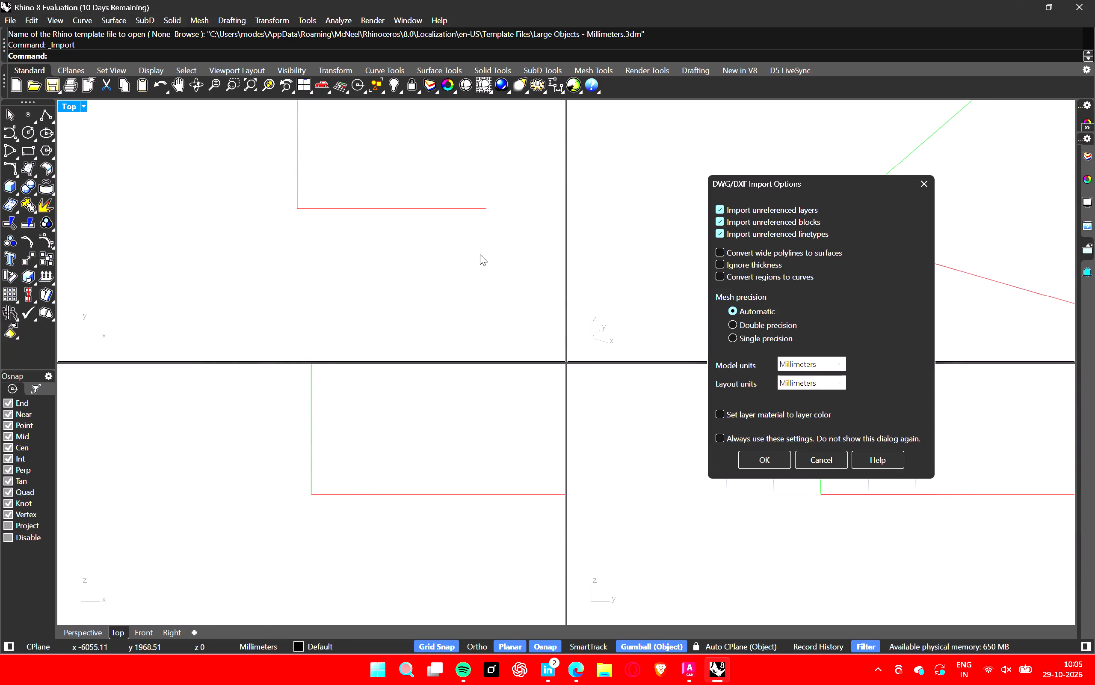
Accept the DWG import options with millimeter model and layout units, automatic mesh precision, and unreferenced layers, blocks and linetypes included.
left_click(774, 456)
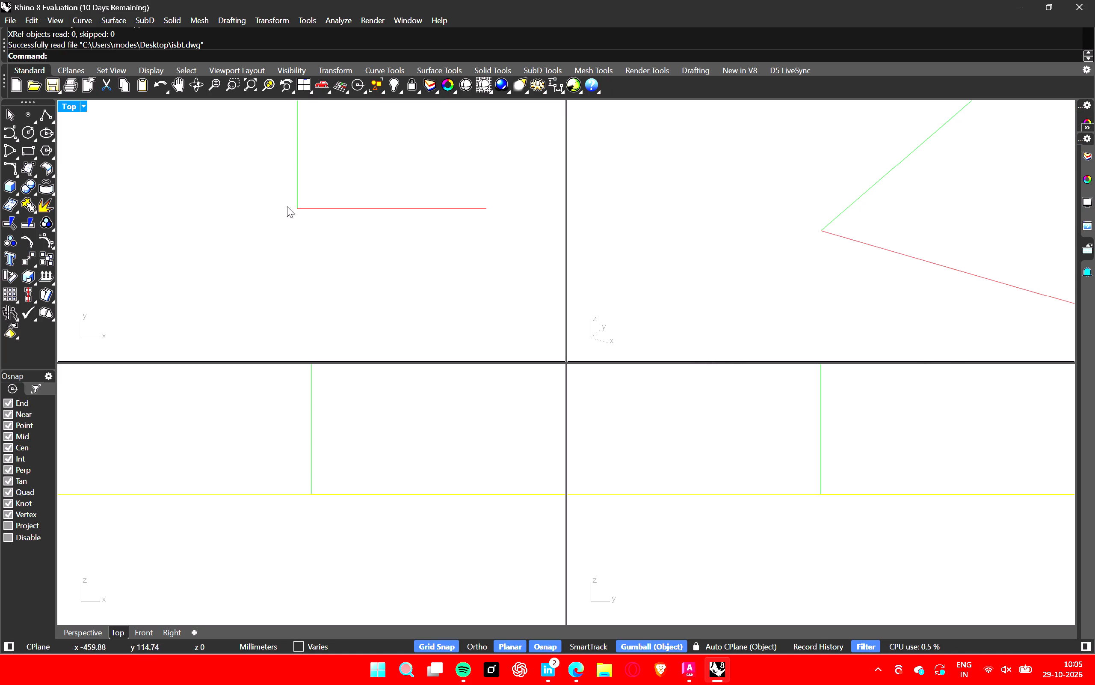
Deselect the imported drawing and maximize the Top viewport.
scroll(377, 251, "down", 20)
scroll(377, 251, "down", 4)
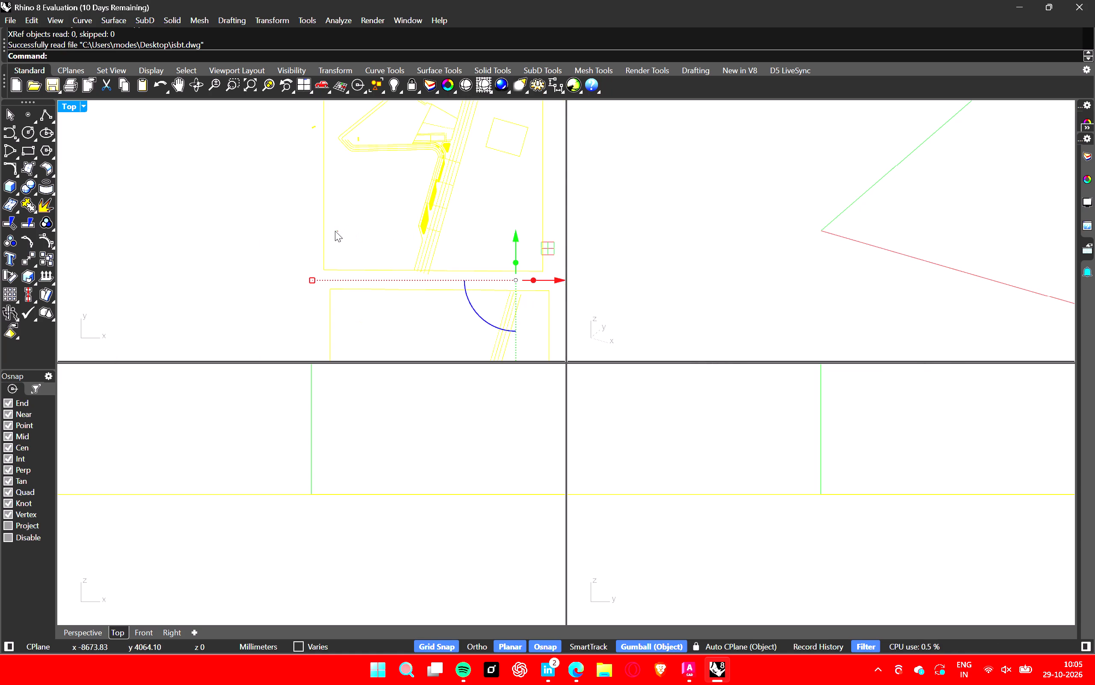
scroll(335, 231, "down", 5)
left_click(509, 236)
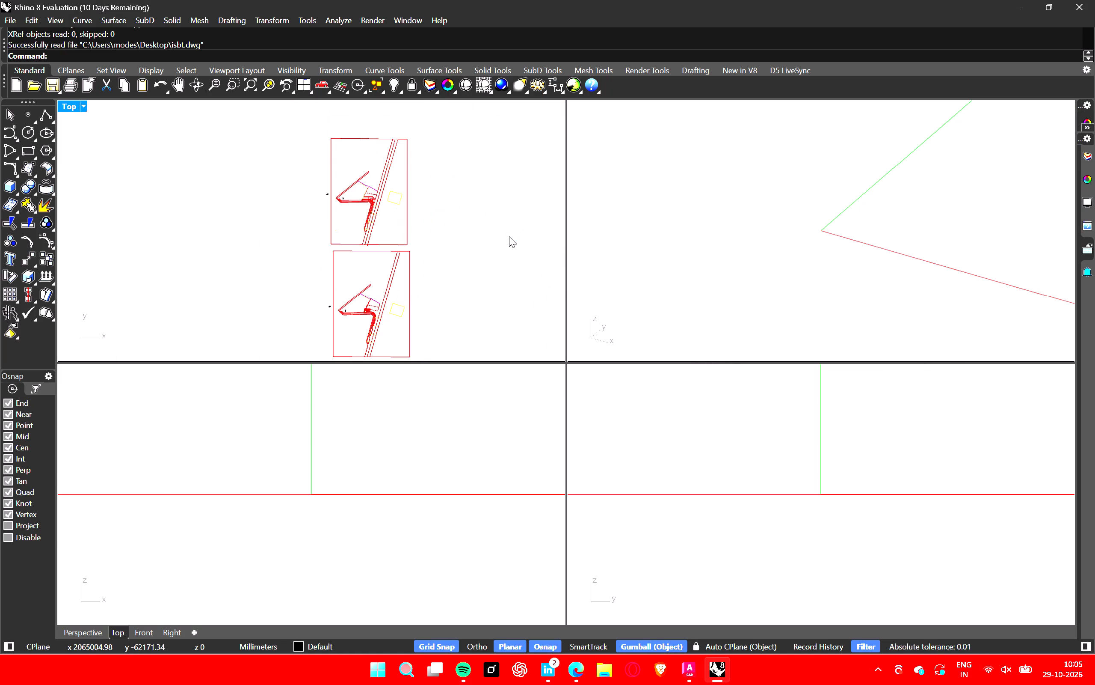
scroll(398, 180, "up", 4)
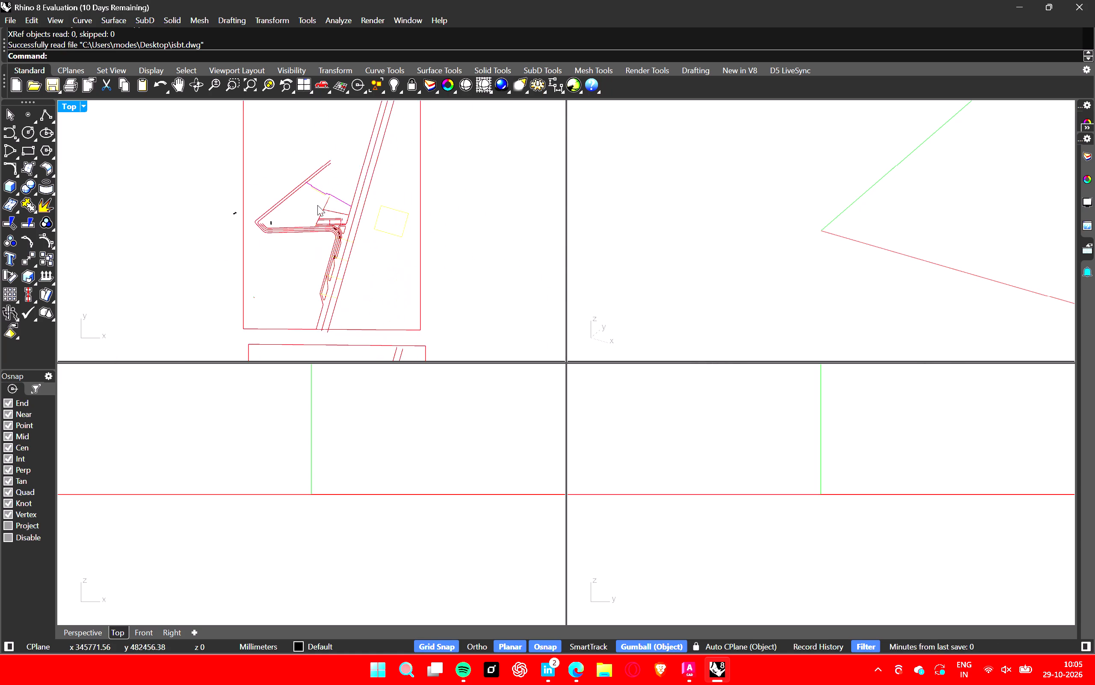
scroll(317, 205, "up", 6)
scroll(420, 207, "down", 2)
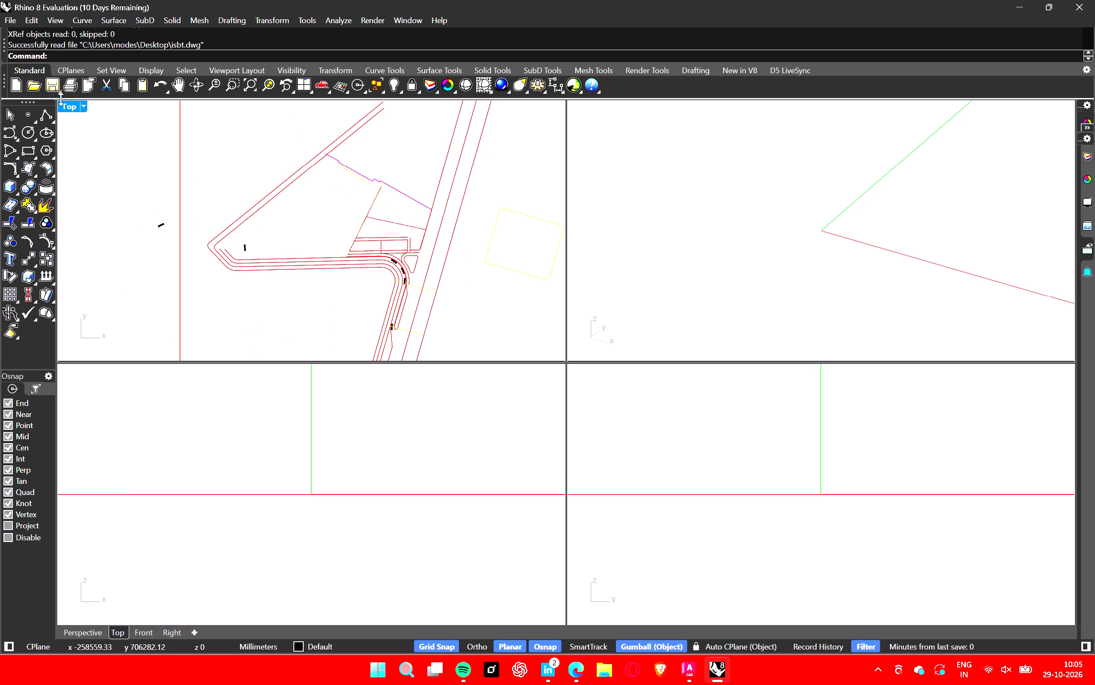
double_click(63, 106)
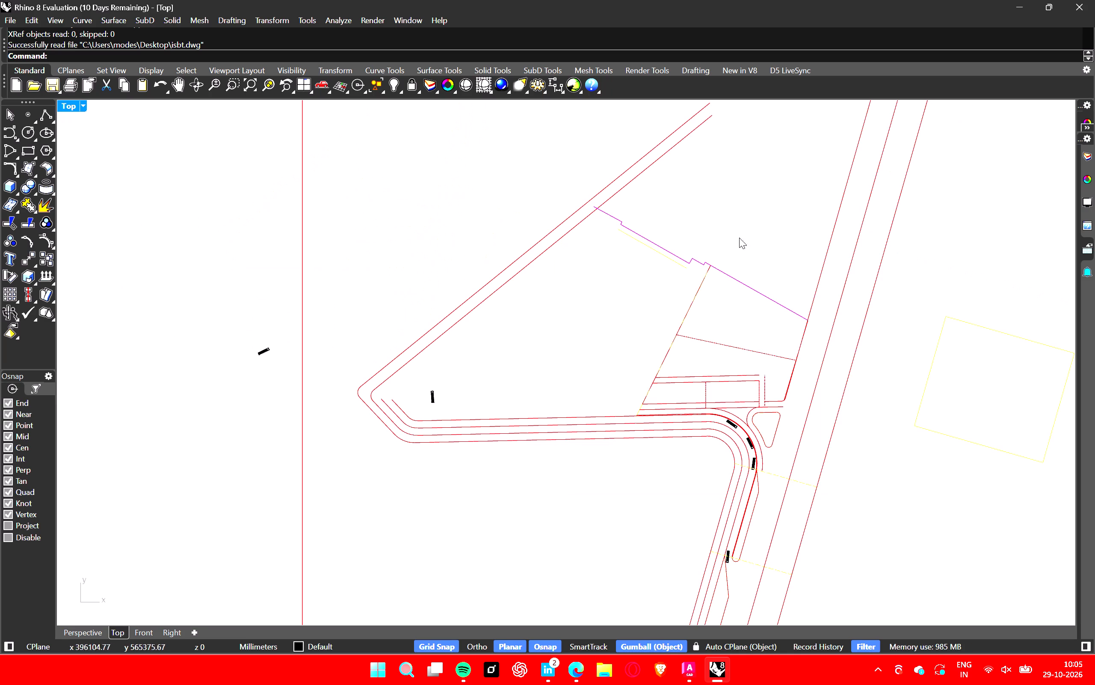
Examine both imported site plan copies in the Top view, including their access roads, inner plot lines and outer boundaries.
scroll(580, 246, "down", 3)
scroll(771, 291, "up", 1)
scroll(558, 257, "down", 3)
scroll(563, 252, "up", 3)
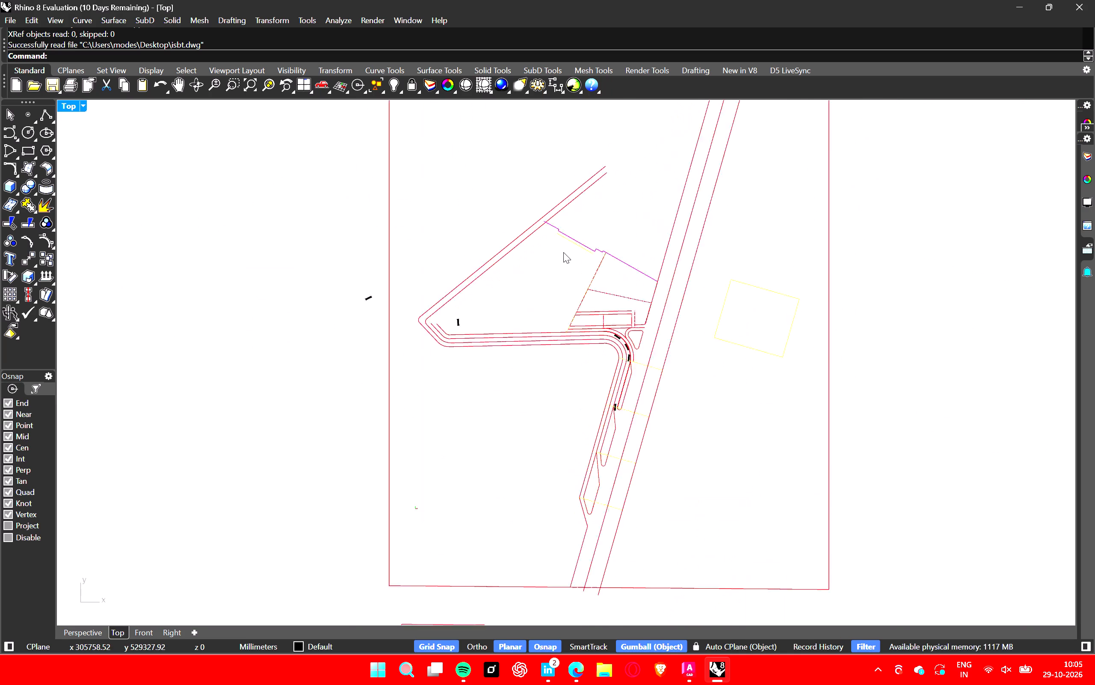
scroll(563, 252, "up", 2)
scroll(477, 211, "down", 9)
scroll(587, 403, "up", 5)
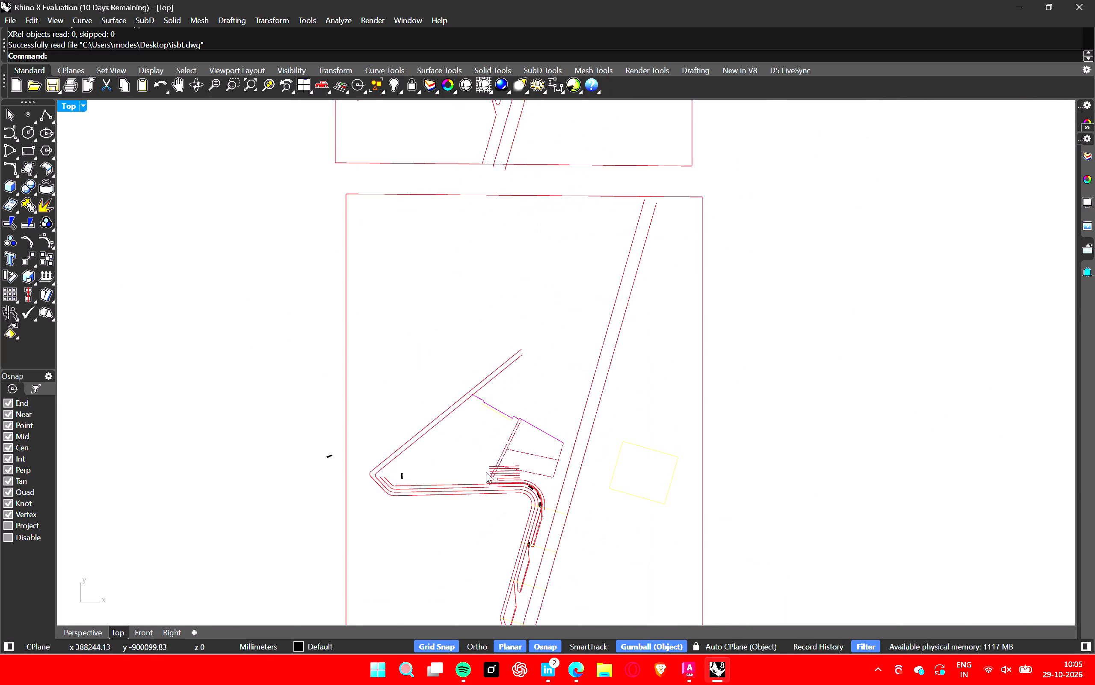
scroll(475, 485, "up", 5)
scroll(496, 349, "down", 5)
scroll(524, 337, "up", 5)
scroll(479, 309, "down", 5)
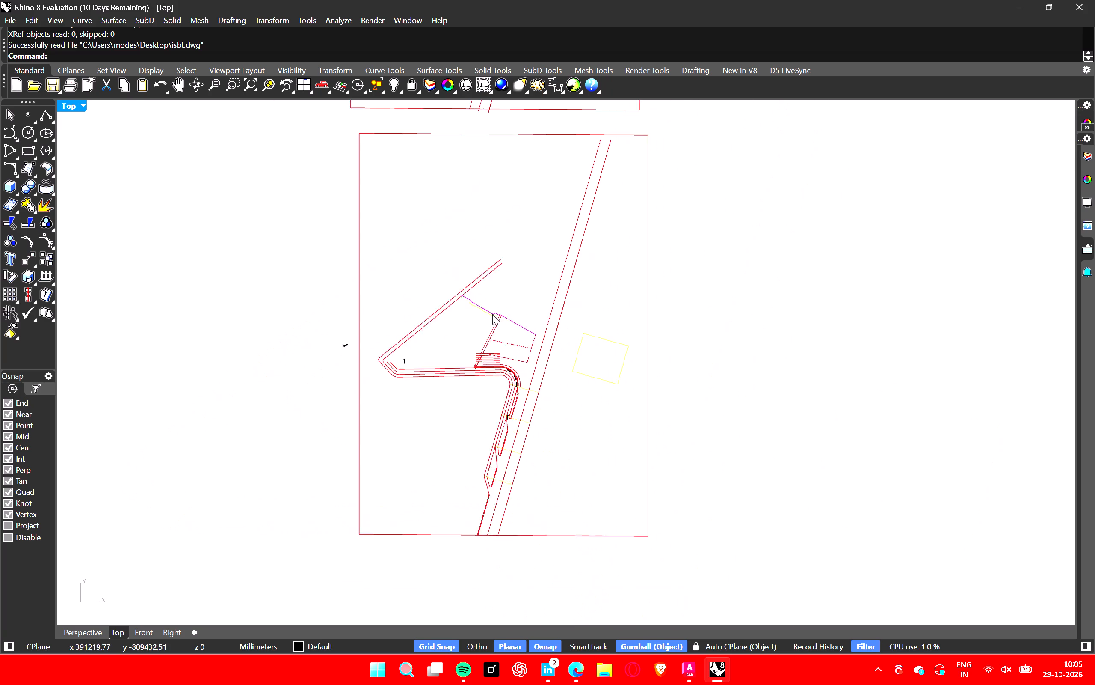
scroll(492, 314, "down", 6)
scroll(604, 146, "up", 5)
scroll(562, 220, "up", 4)
scroll(717, 205, "down", 10)
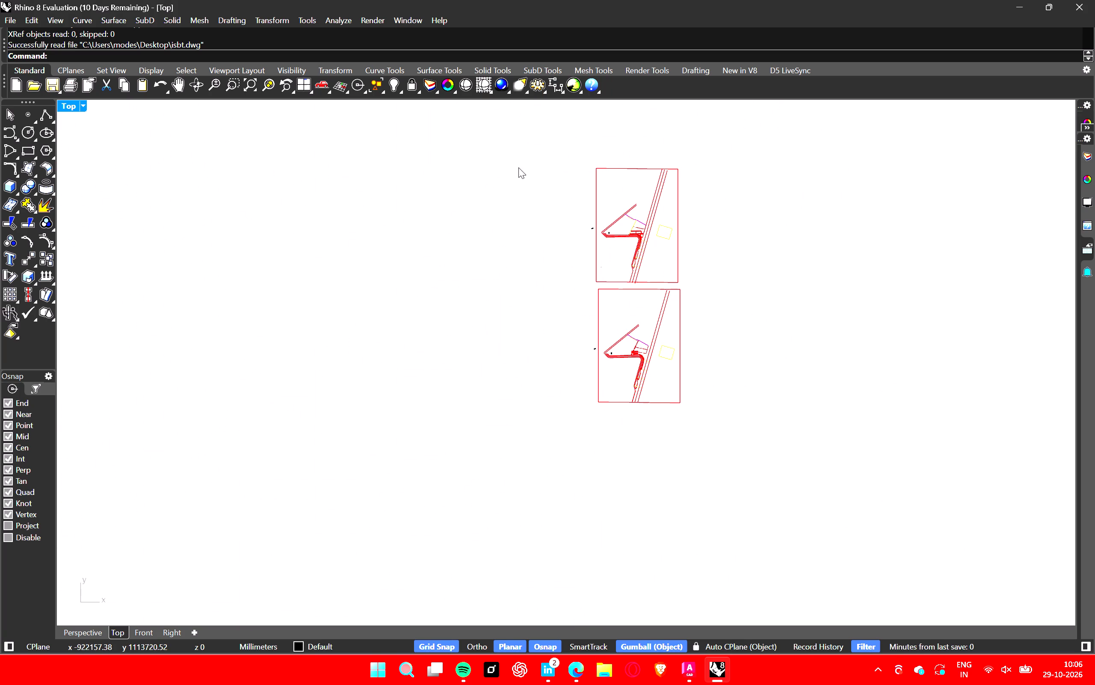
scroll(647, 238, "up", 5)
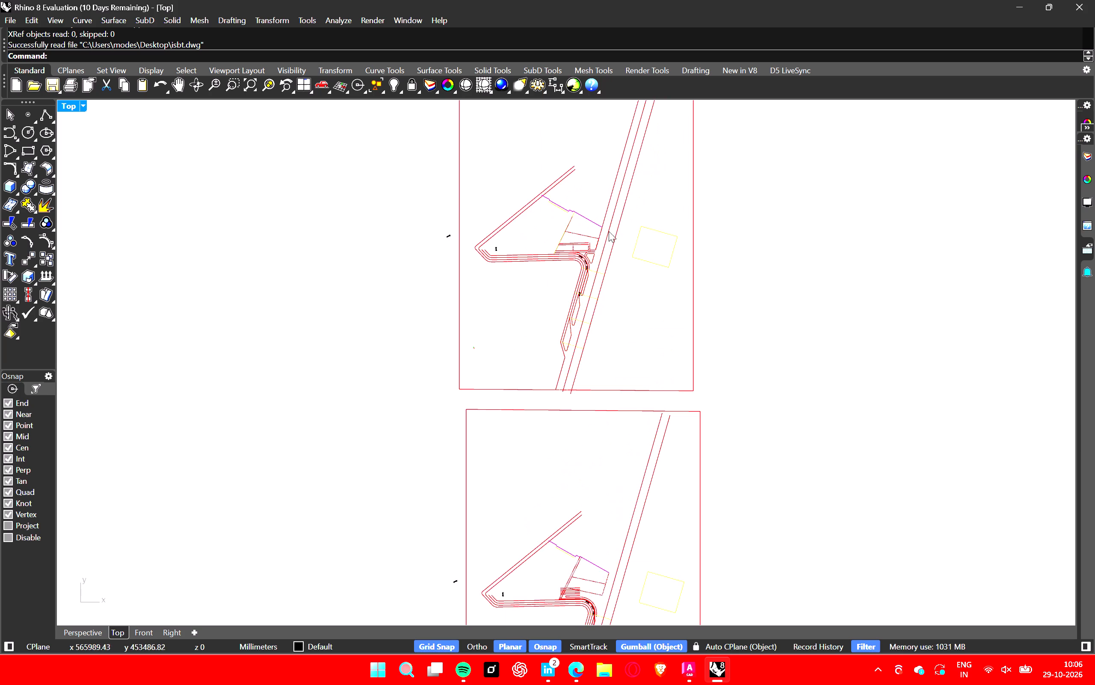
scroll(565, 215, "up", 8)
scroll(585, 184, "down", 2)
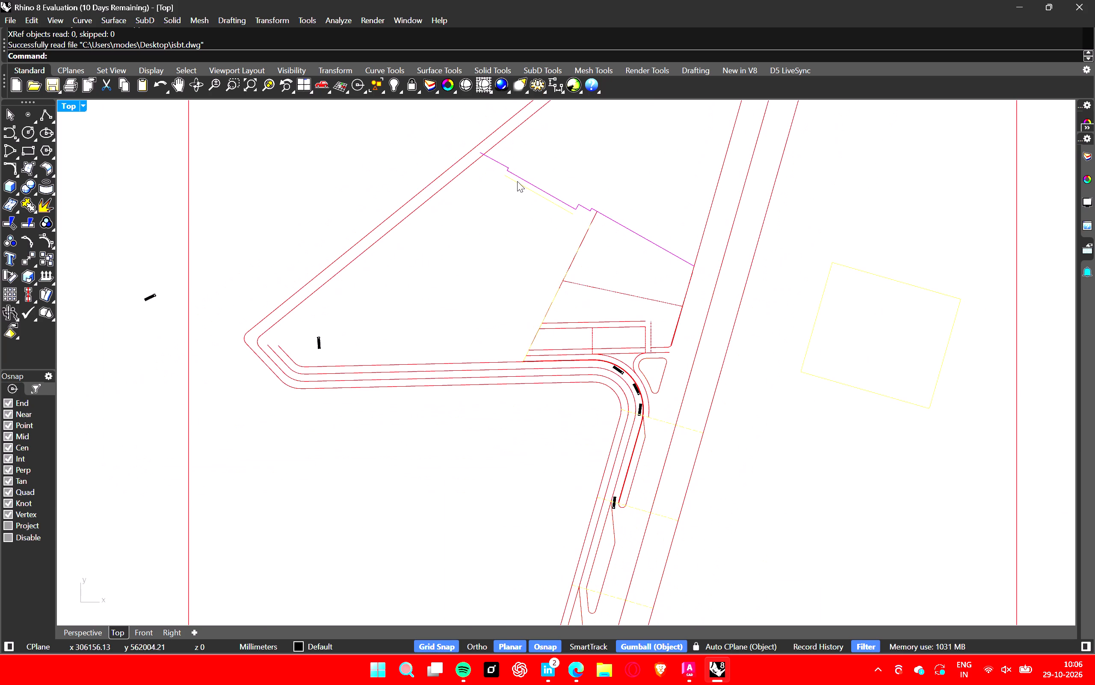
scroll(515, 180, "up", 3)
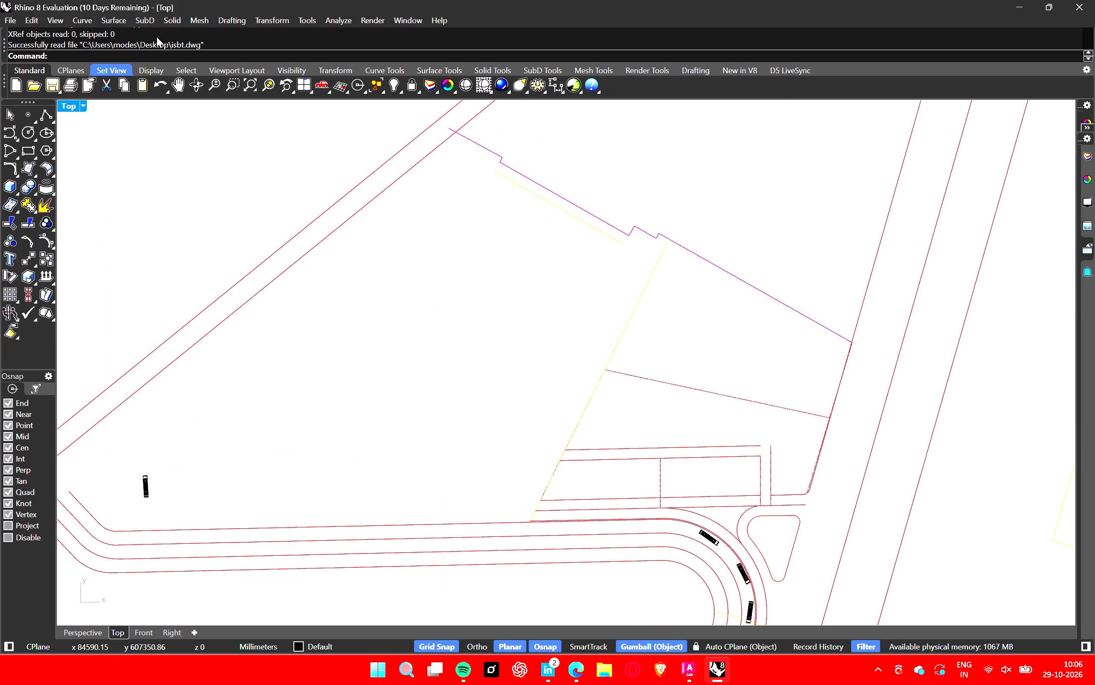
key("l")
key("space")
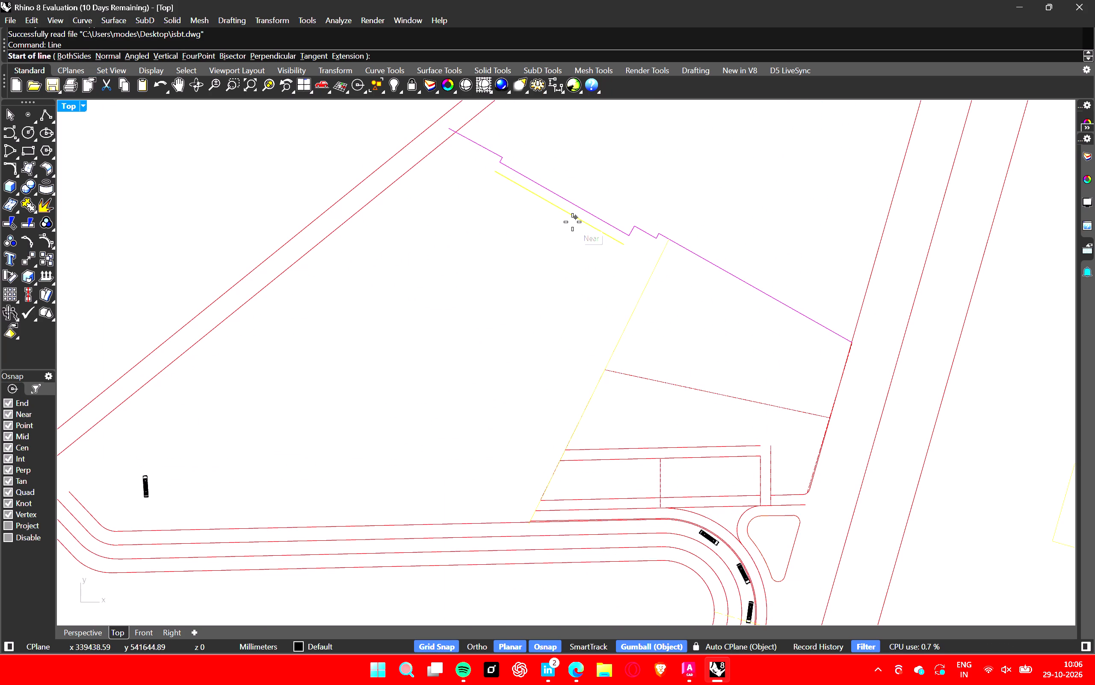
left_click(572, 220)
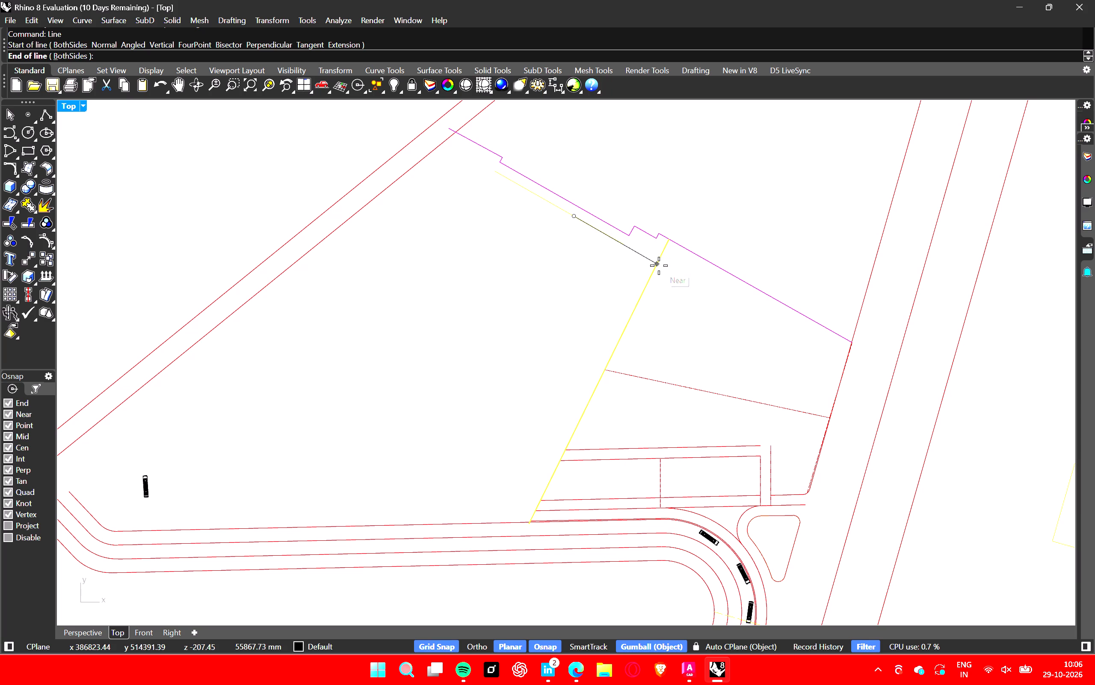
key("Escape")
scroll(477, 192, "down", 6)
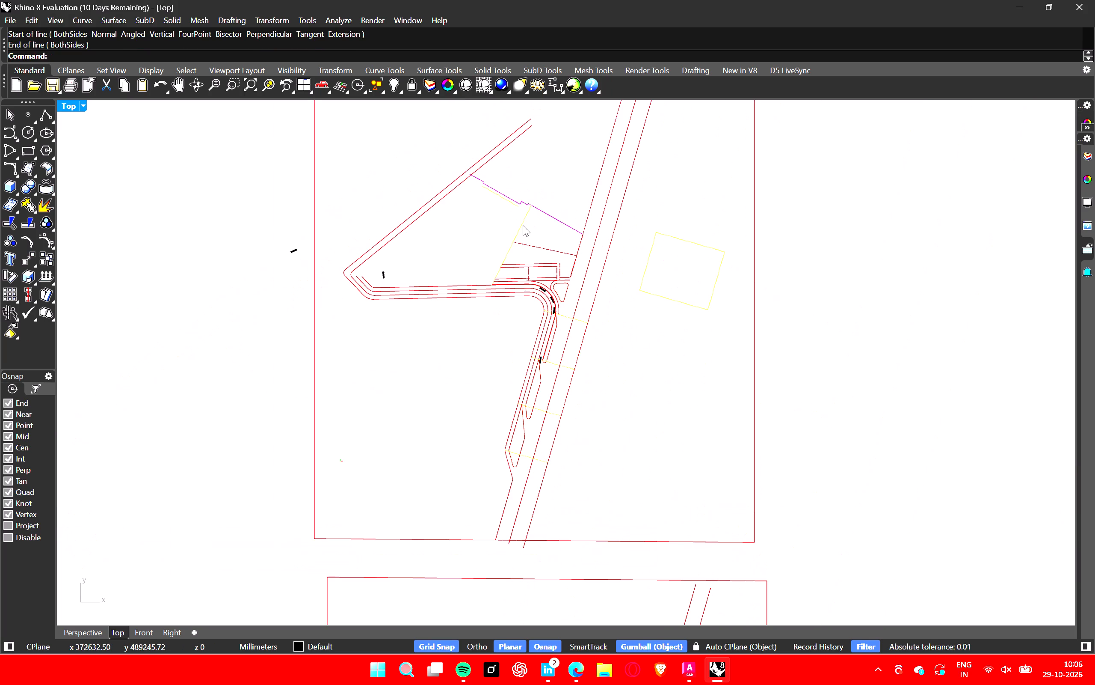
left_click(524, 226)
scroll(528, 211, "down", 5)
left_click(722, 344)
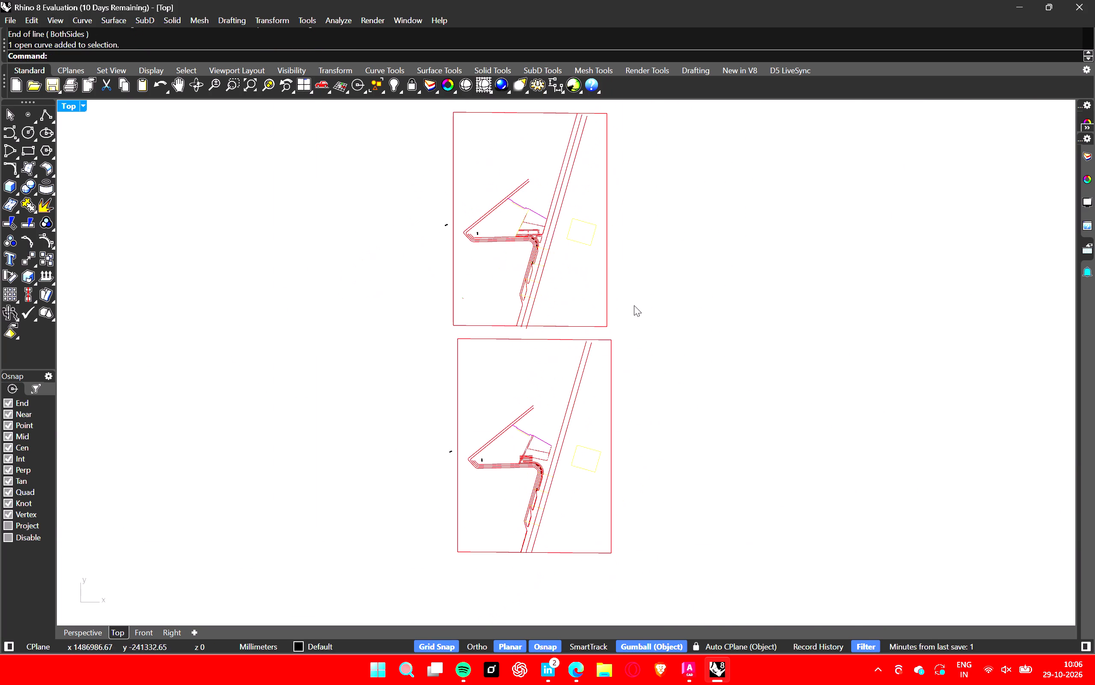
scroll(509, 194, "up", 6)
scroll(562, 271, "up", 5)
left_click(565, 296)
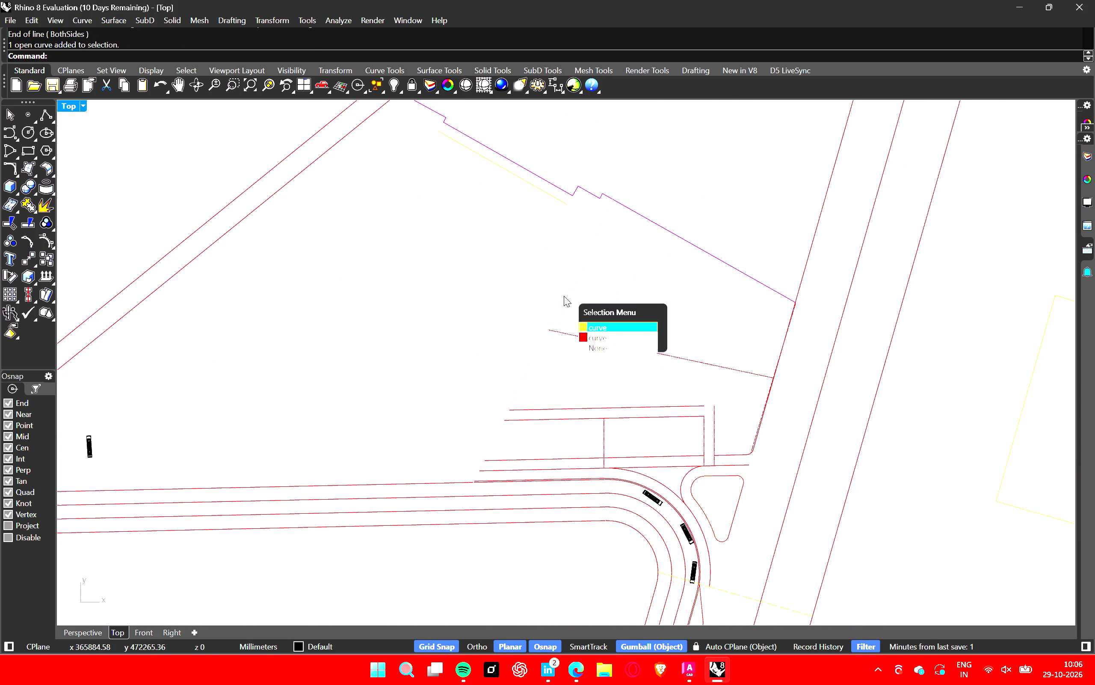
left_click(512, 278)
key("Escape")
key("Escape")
Make a block named site from all the imported drawings, with its base point at the lower-left corner of the lower plan frame.
scroll(527, 208, "down", 12)
scroll(639, 159, "down", 4)
left_click_drag(740, 122, 489, 322)
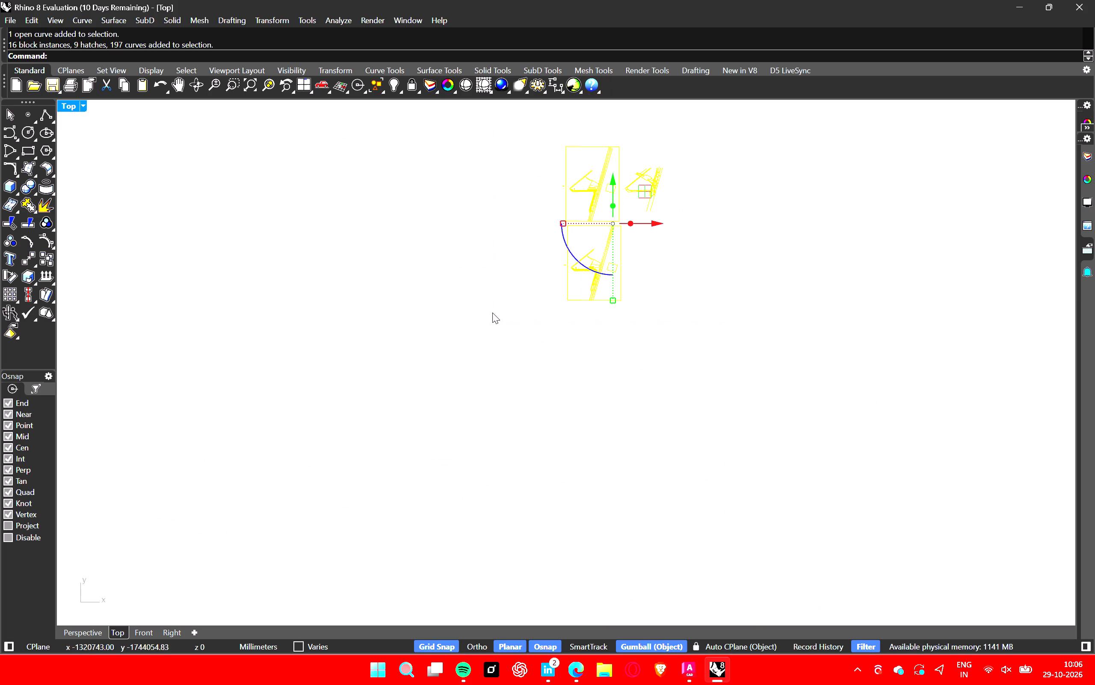
key("b")
key("space")
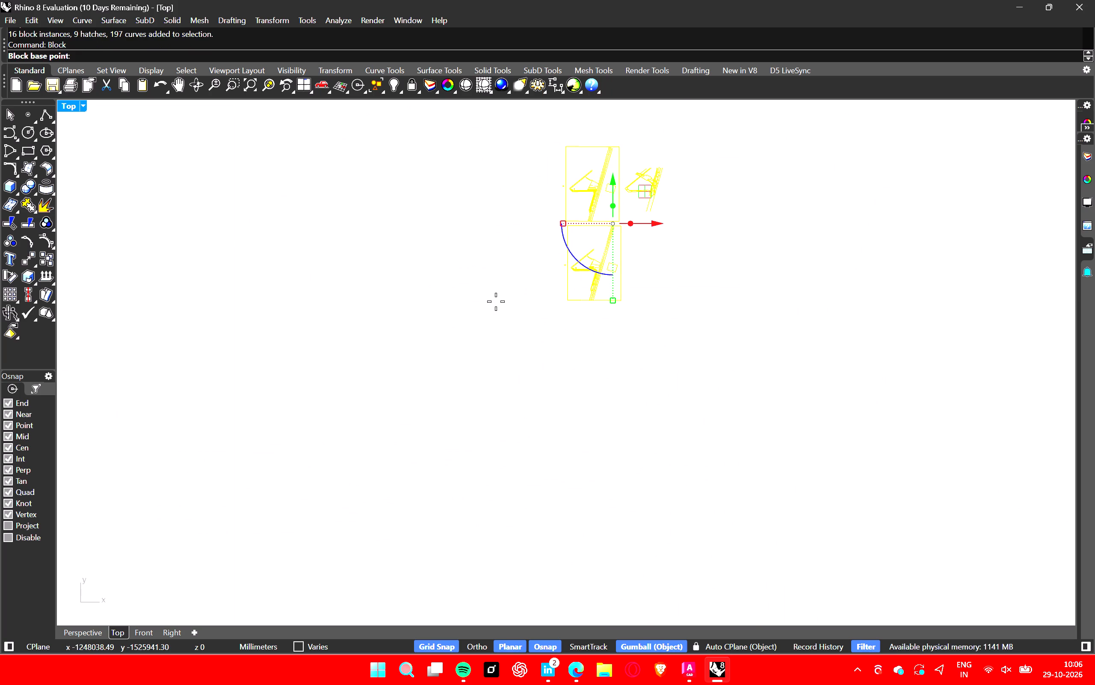
left_click(568, 299)
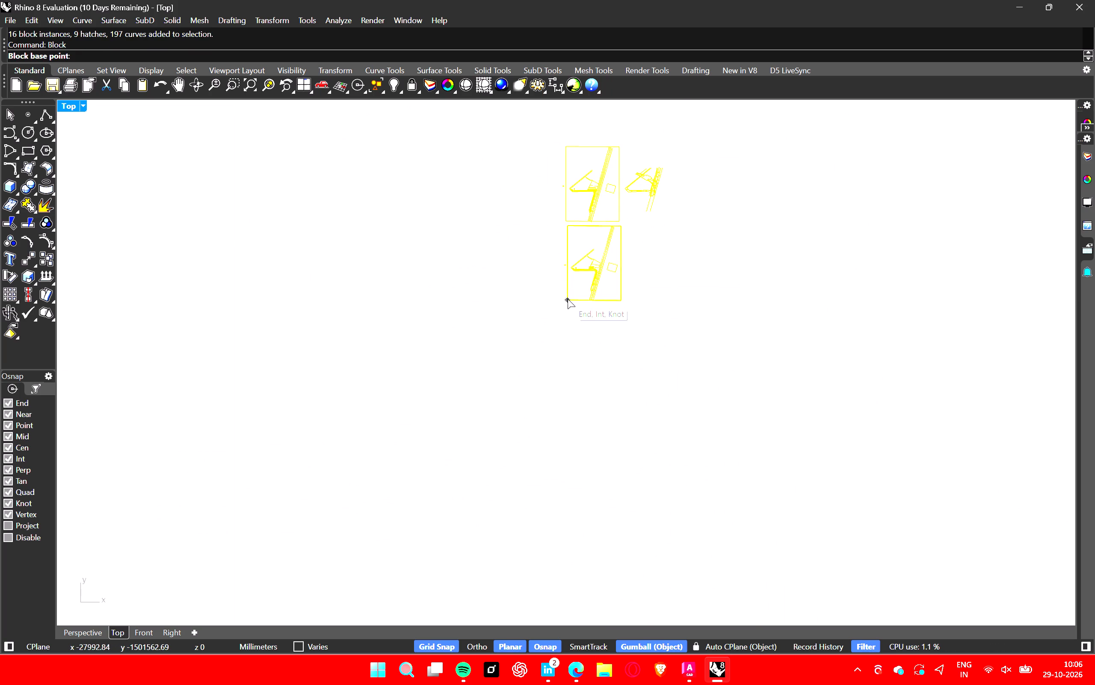
type("site")
key("Return")
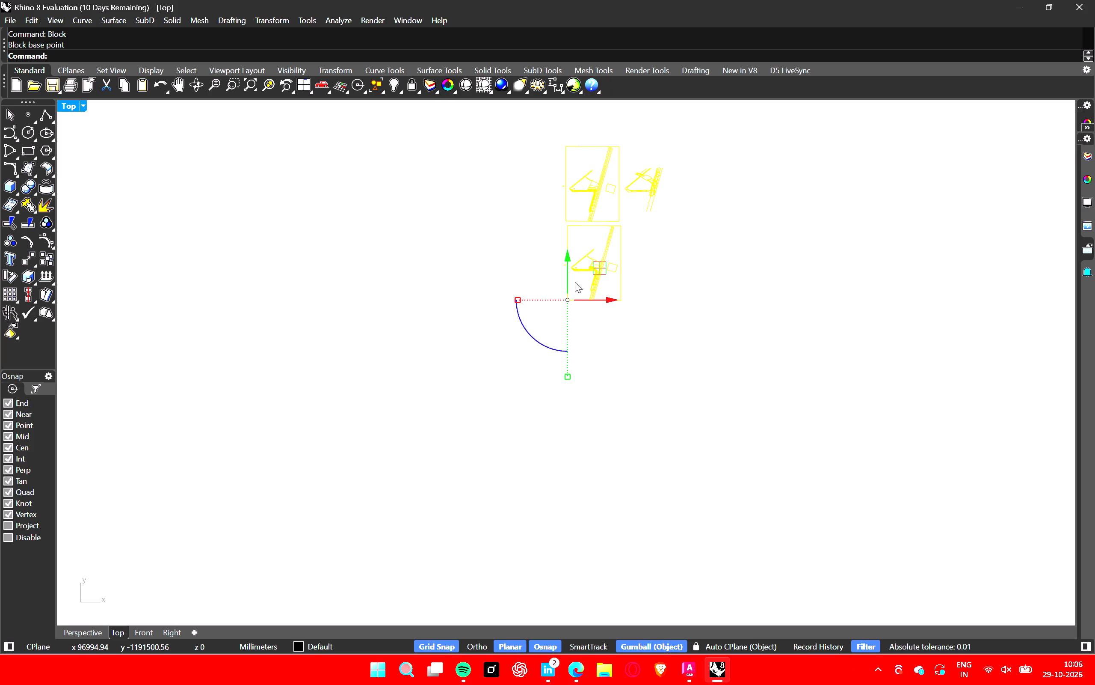
Draw a line about 49,244 mm long along the yellow line below the stepped magenta boundary, ending on the yellow diagonal line.
scroll(643, 180, "up", 13)
scroll(487, 219, "up", 2)
left_click(636, 176)
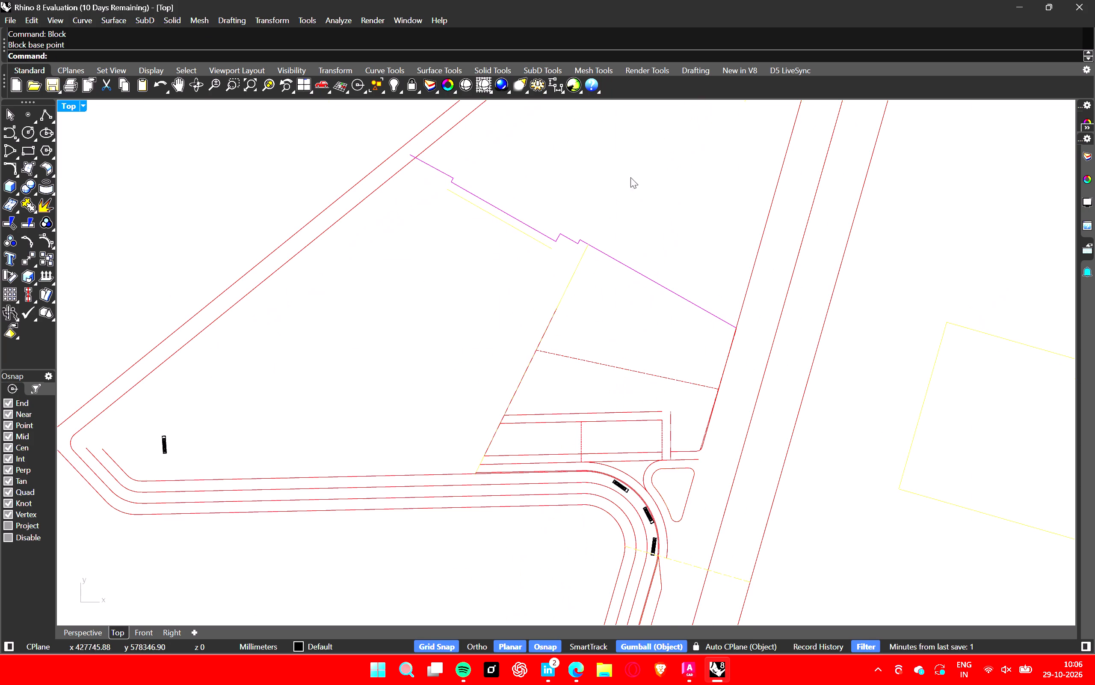
scroll(574, 249, "up", 1)
key("l")
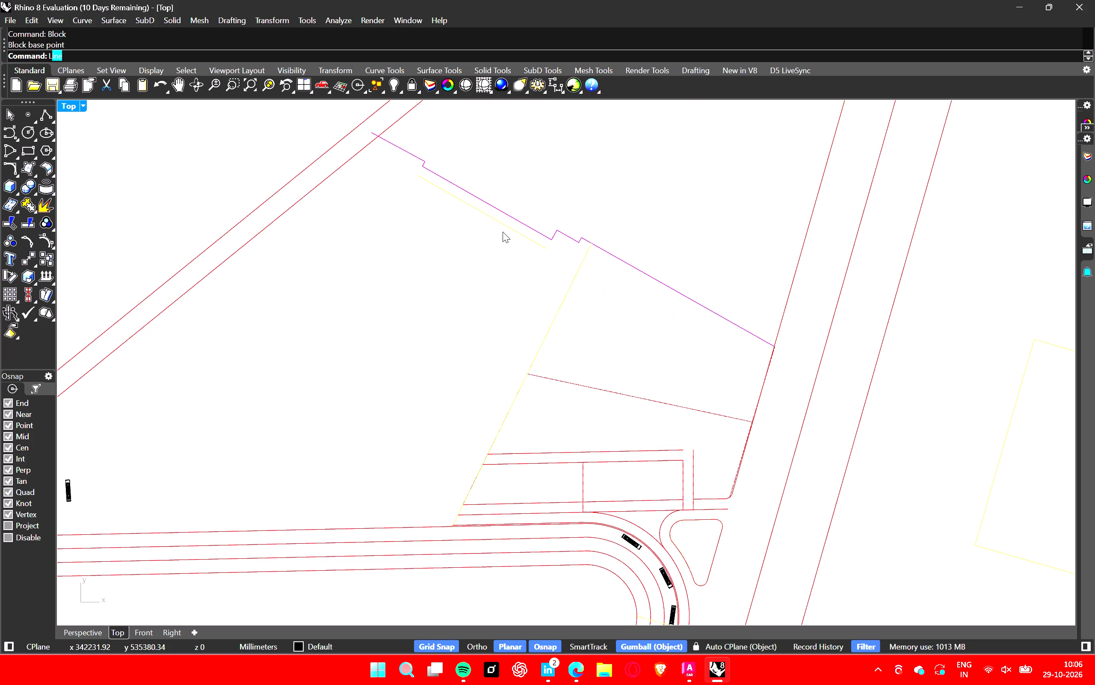
key("space")
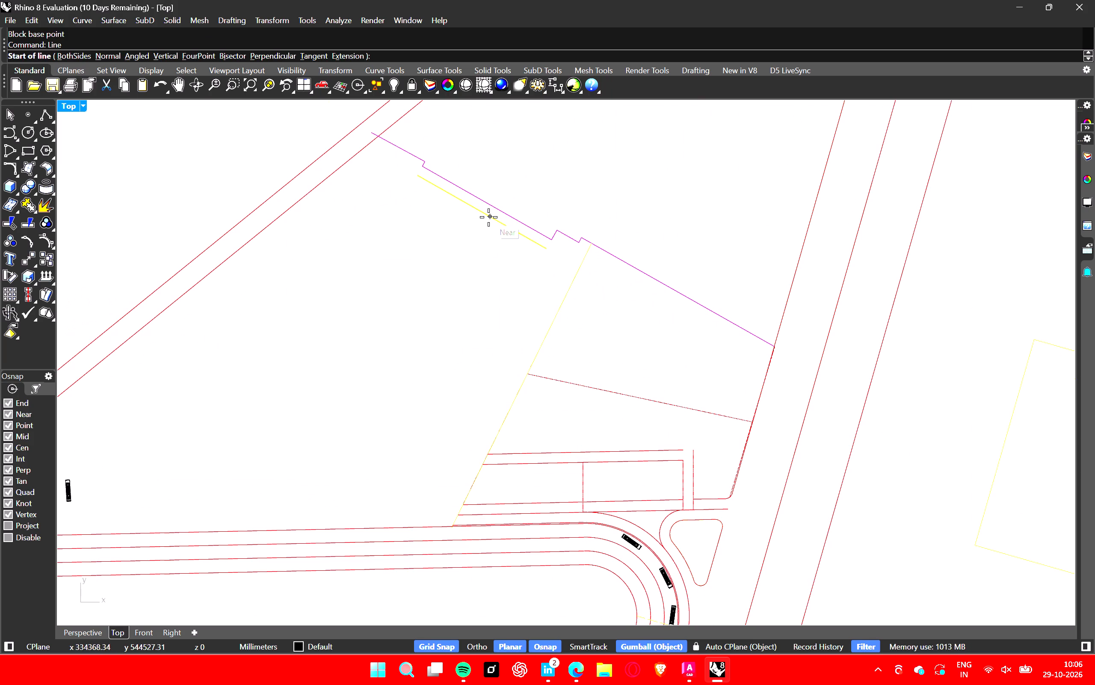
left_click(506, 226)
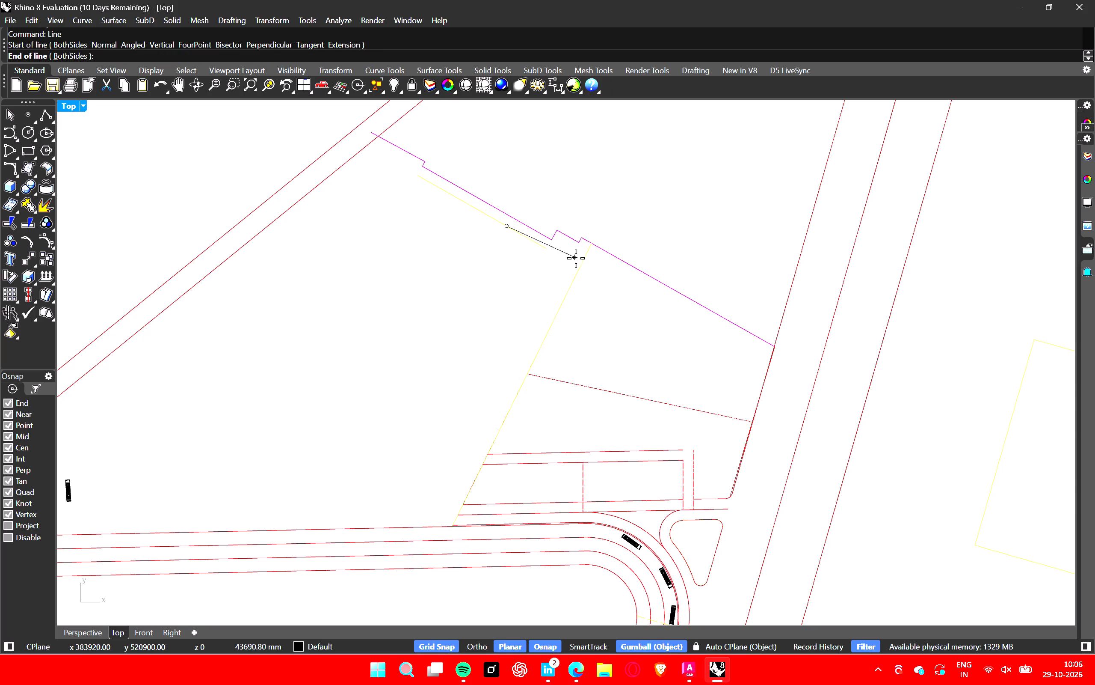
scroll(576, 268, "up", 2)
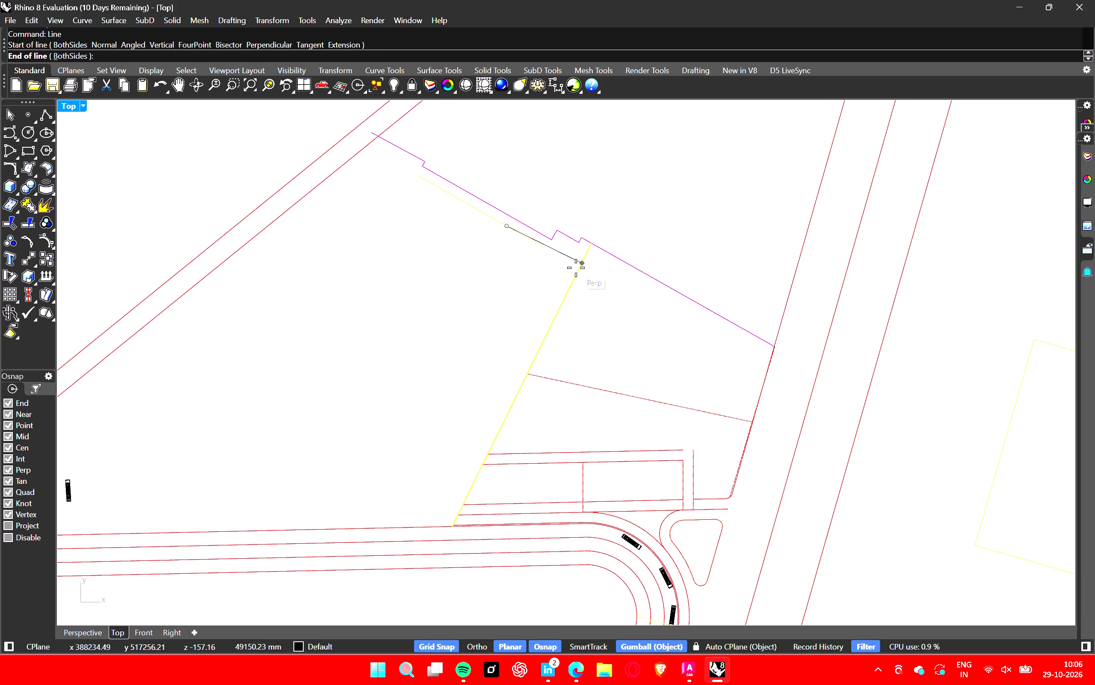
scroll(576, 268, "up", 4)
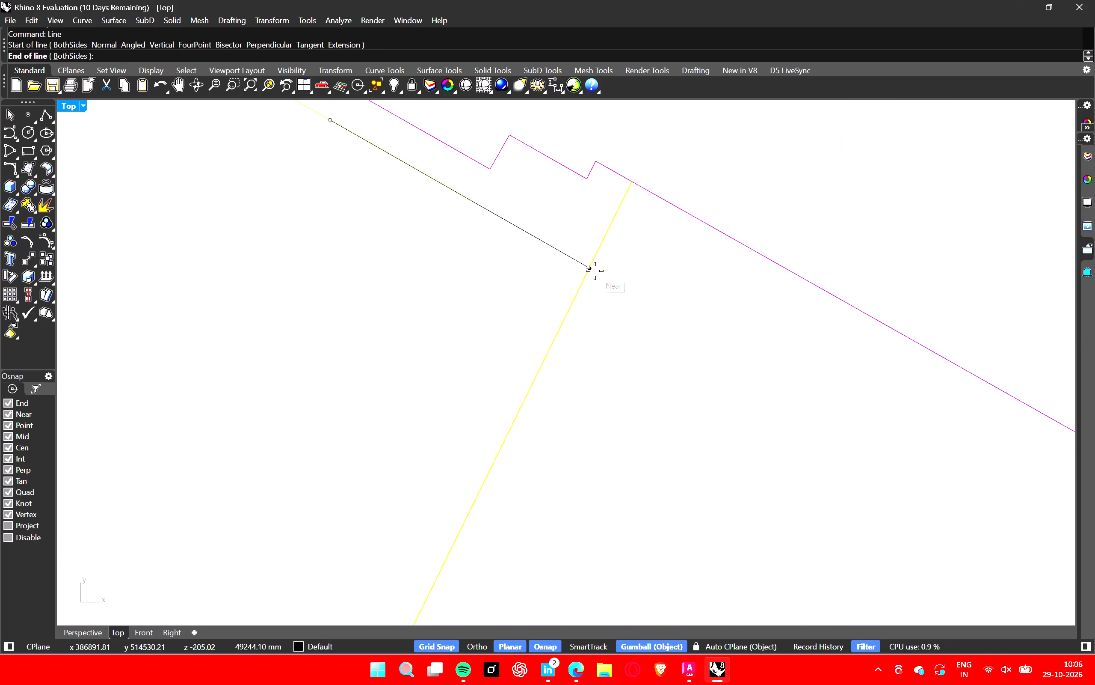
left_click(595, 271)
Draw a line from the first line's end down the yellow diagonal to the end of the red road line above the curved road.
scroll(589, 271, "down", 10)
scroll(539, 242, "up", 5)
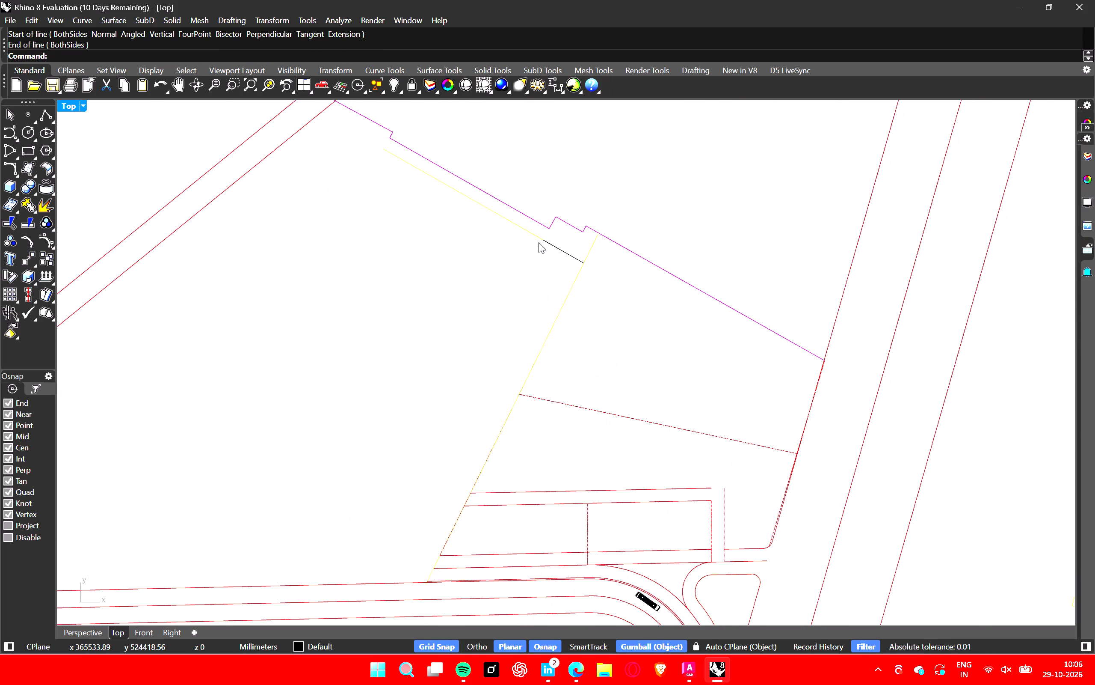
key("space")
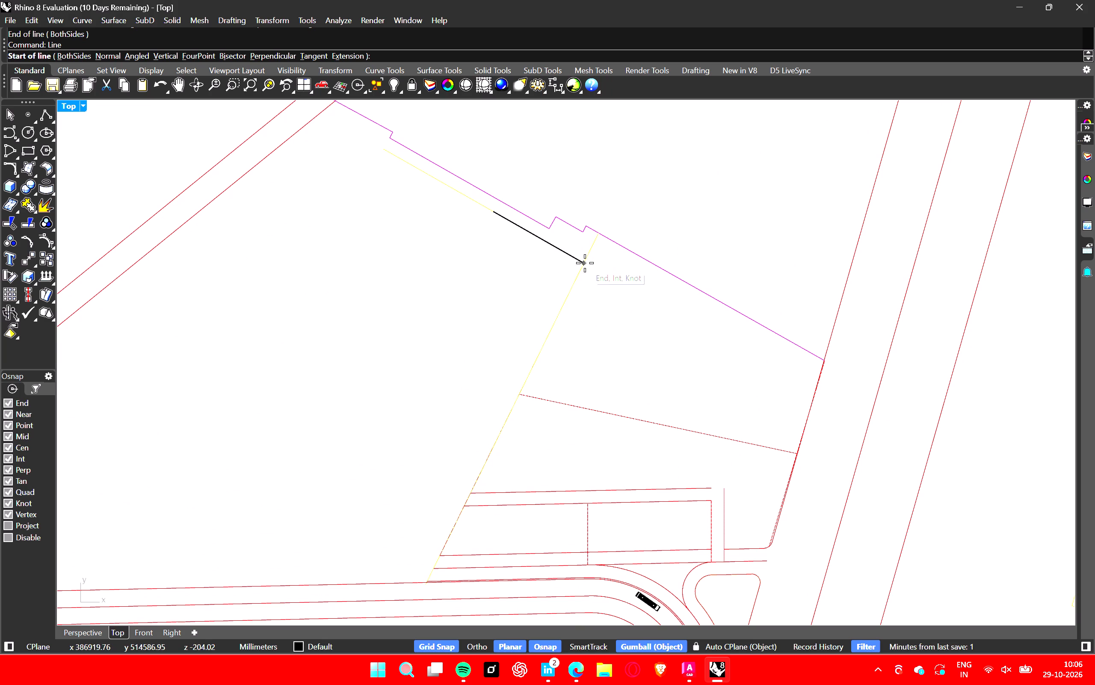
left_click(585, 263)
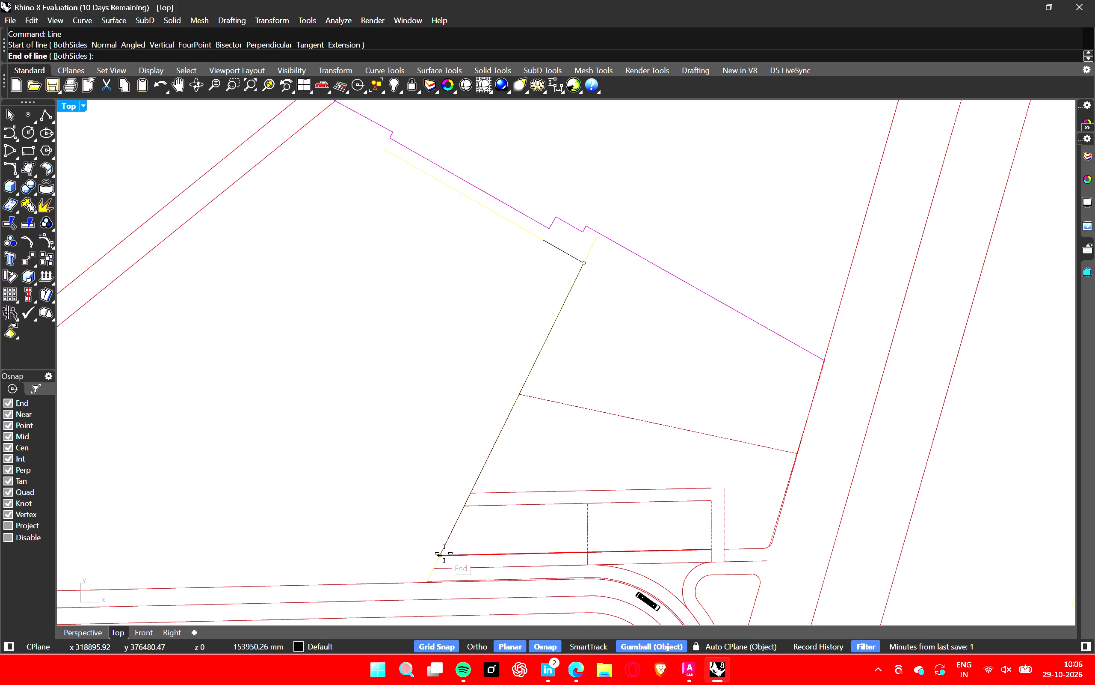
left_click(436, 568)
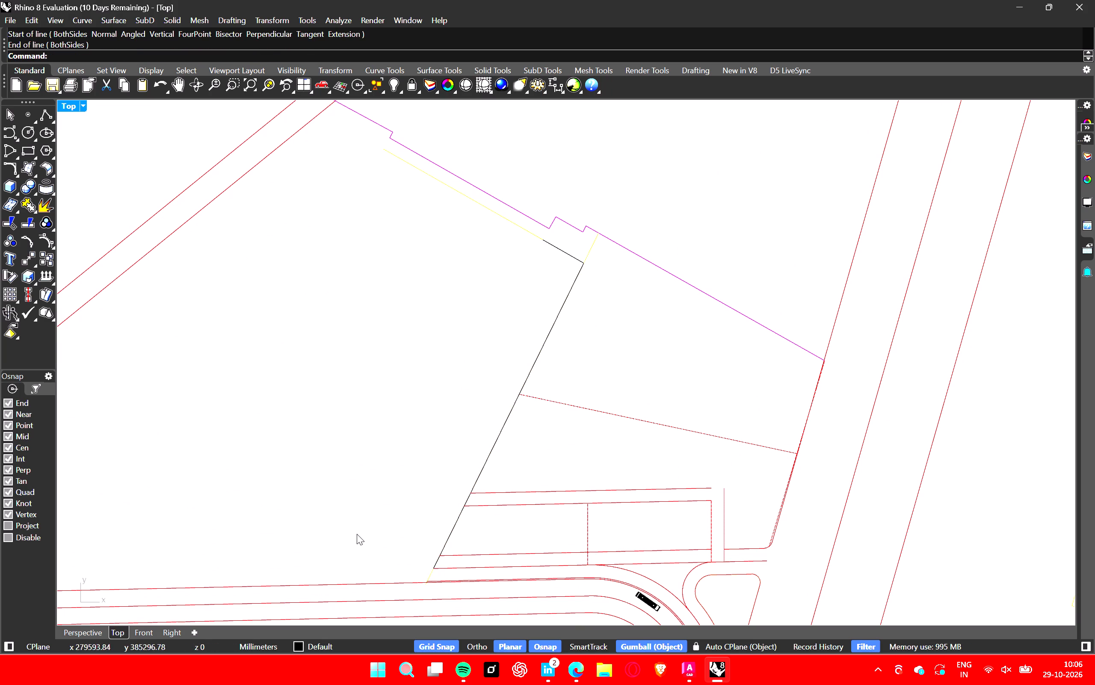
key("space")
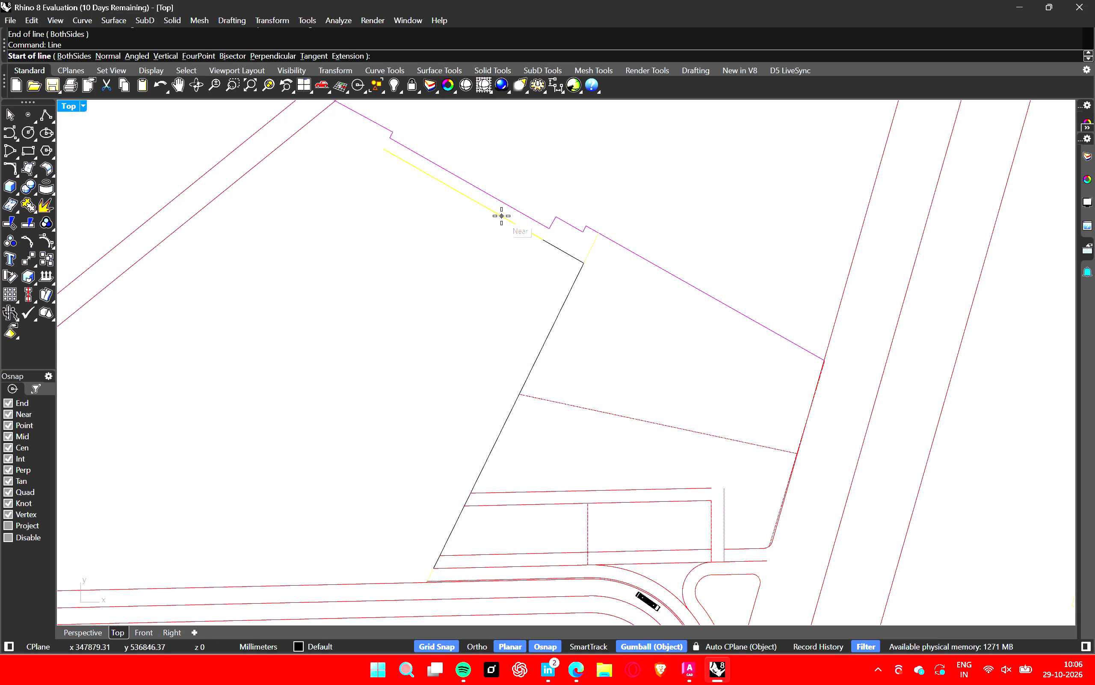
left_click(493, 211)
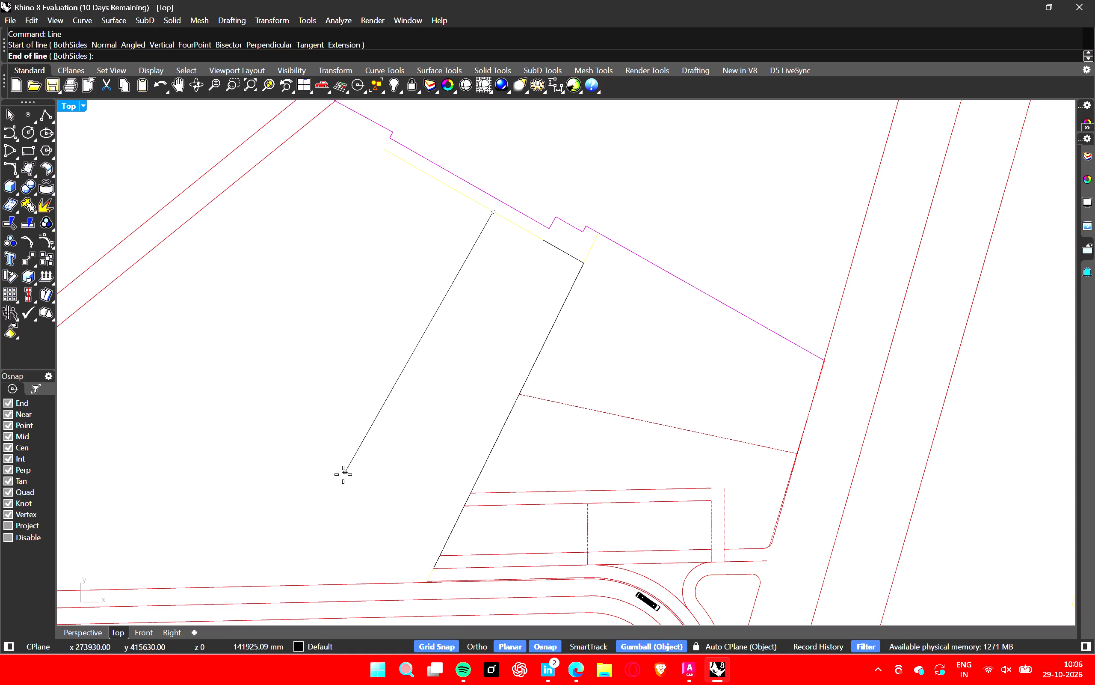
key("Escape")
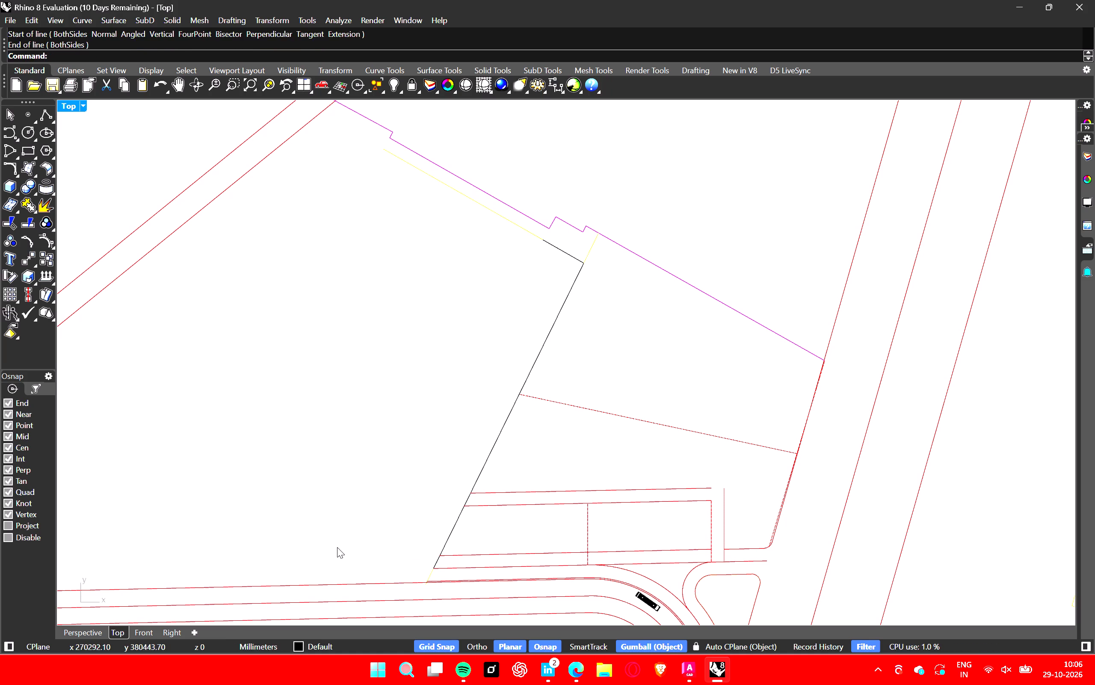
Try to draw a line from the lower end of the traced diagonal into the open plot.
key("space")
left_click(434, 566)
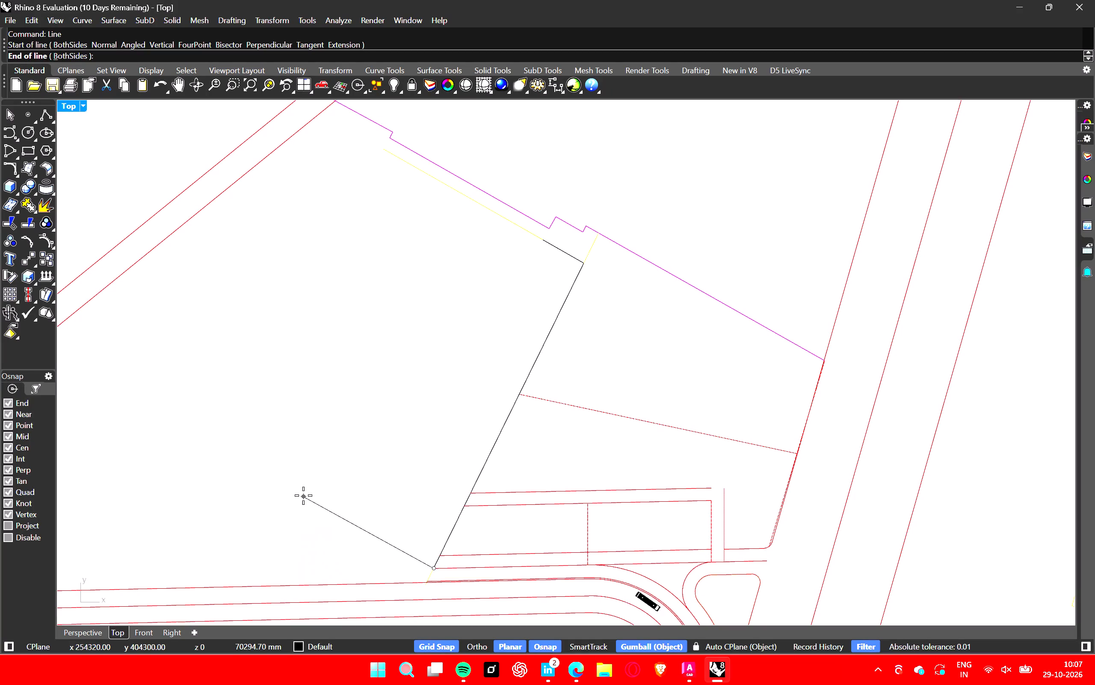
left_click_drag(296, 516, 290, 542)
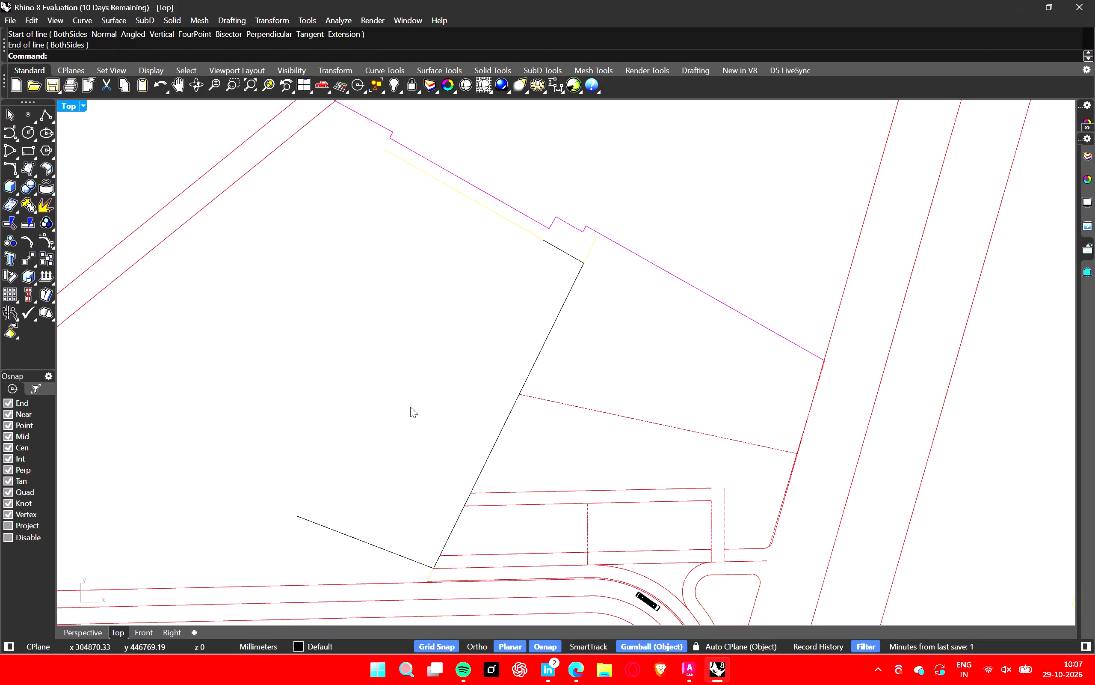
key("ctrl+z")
With Ortho on, draw a horizontal line about 108,127 mm long from the traced diagonal's lower end into the open plot.
scroll(639, 382, "down", 3)
scroll(515, 464, "up", 4)
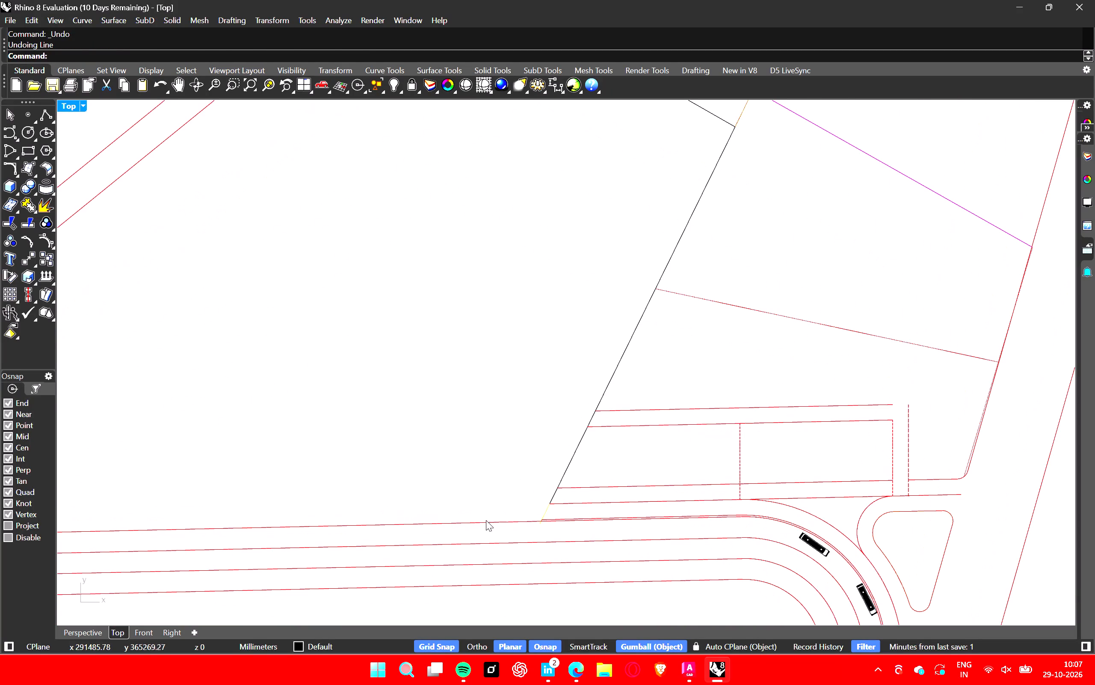
left_click(484, 522)
left_click(500, 451)
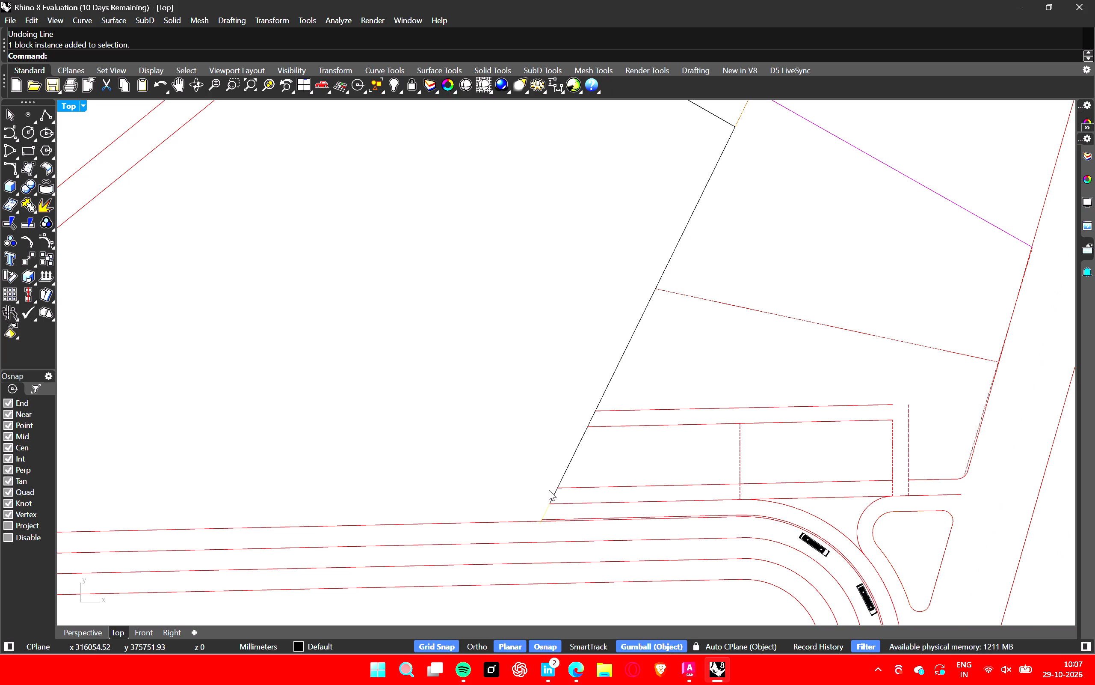
key("l")
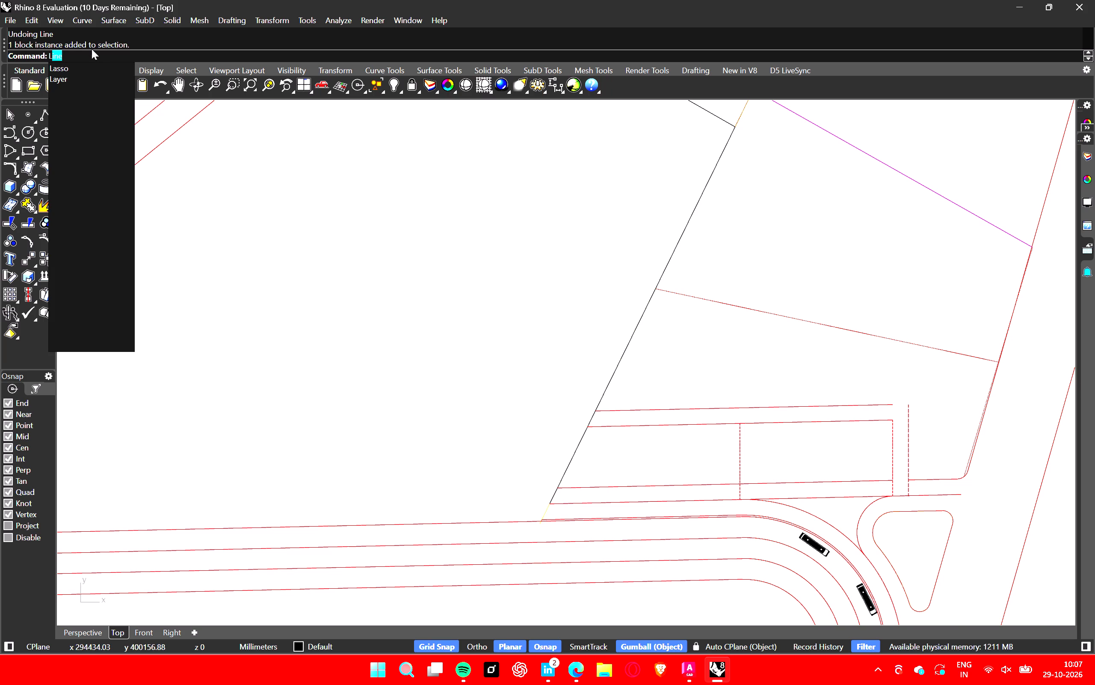
key("space")
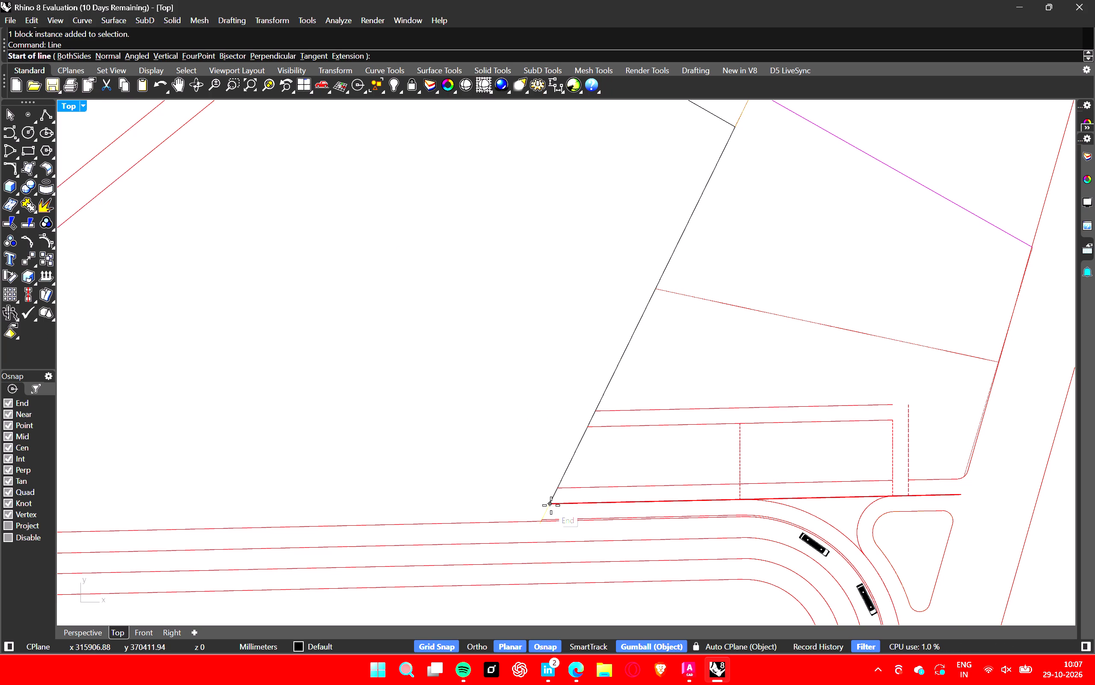
left_click(551, 505)
scroll(363, 493, "down", 2)
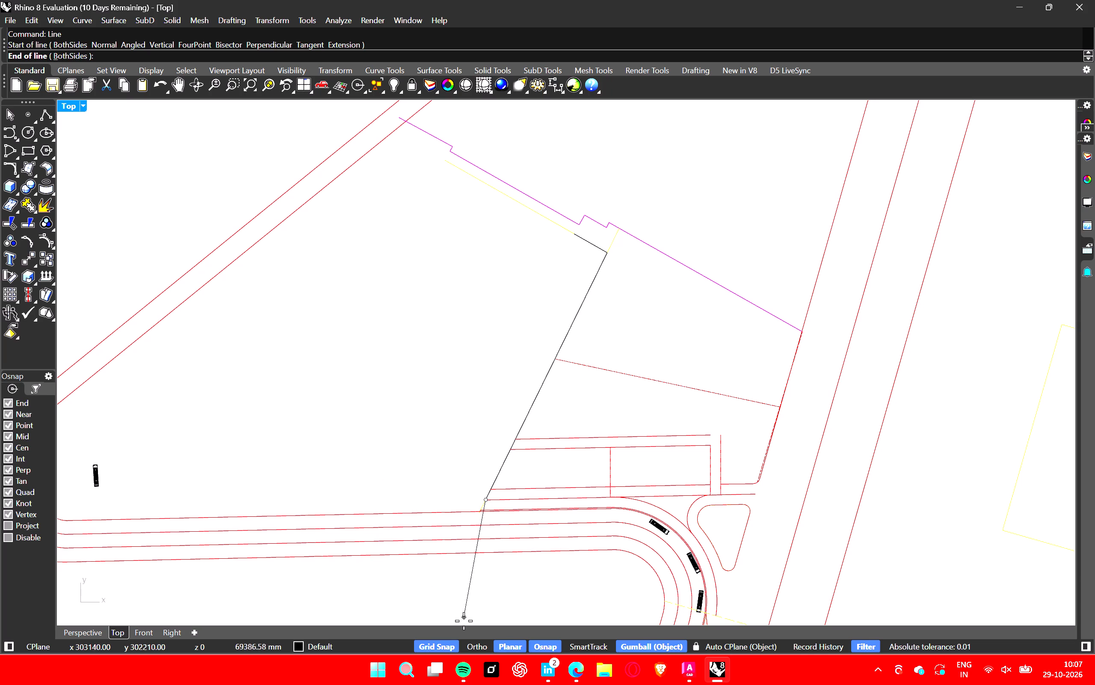
left_click(473, 641)
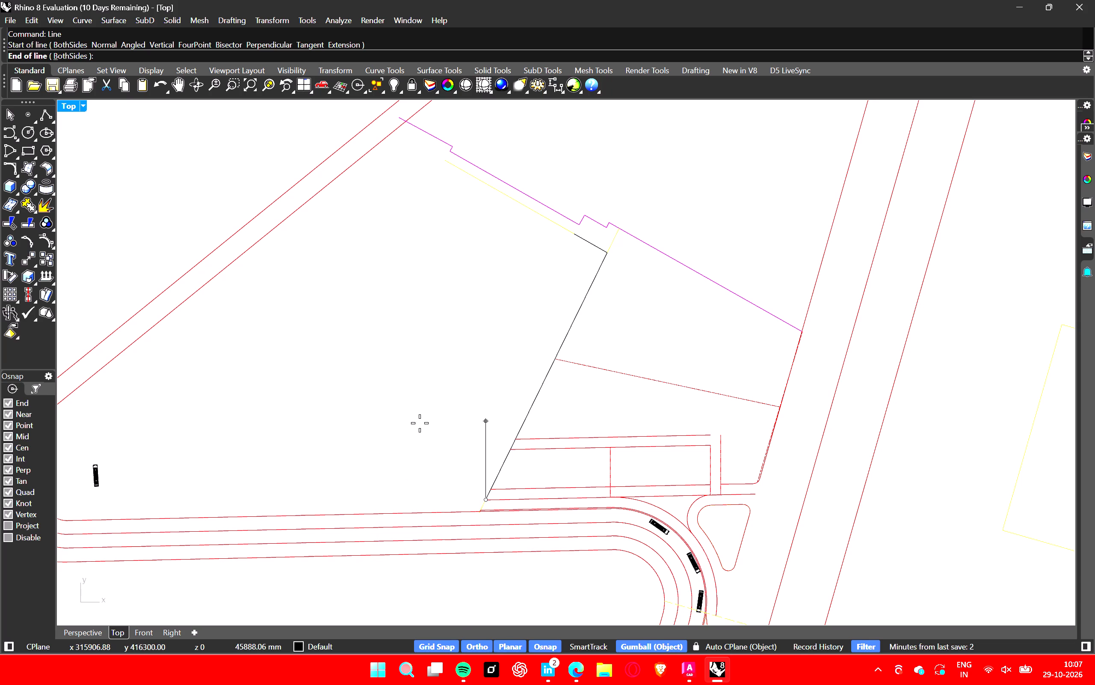
left_click(300, 454)
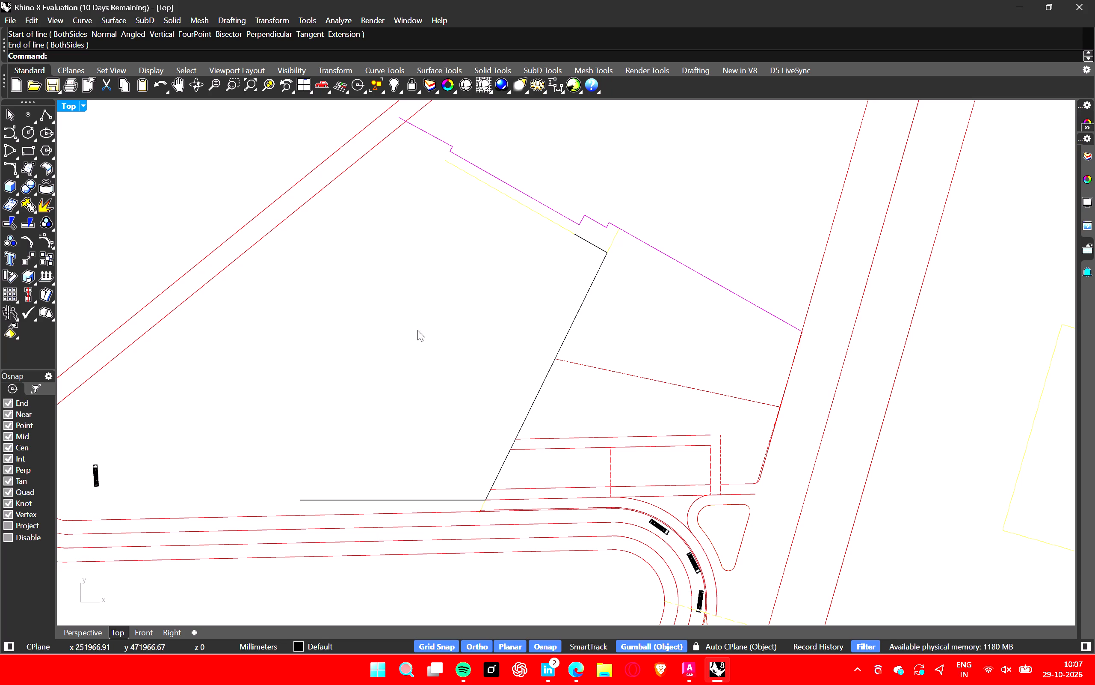
Copy the traced diagonal line in place and move the copy 25000 mm perpendicular to it, into the open plot.
left_click(573, 321)
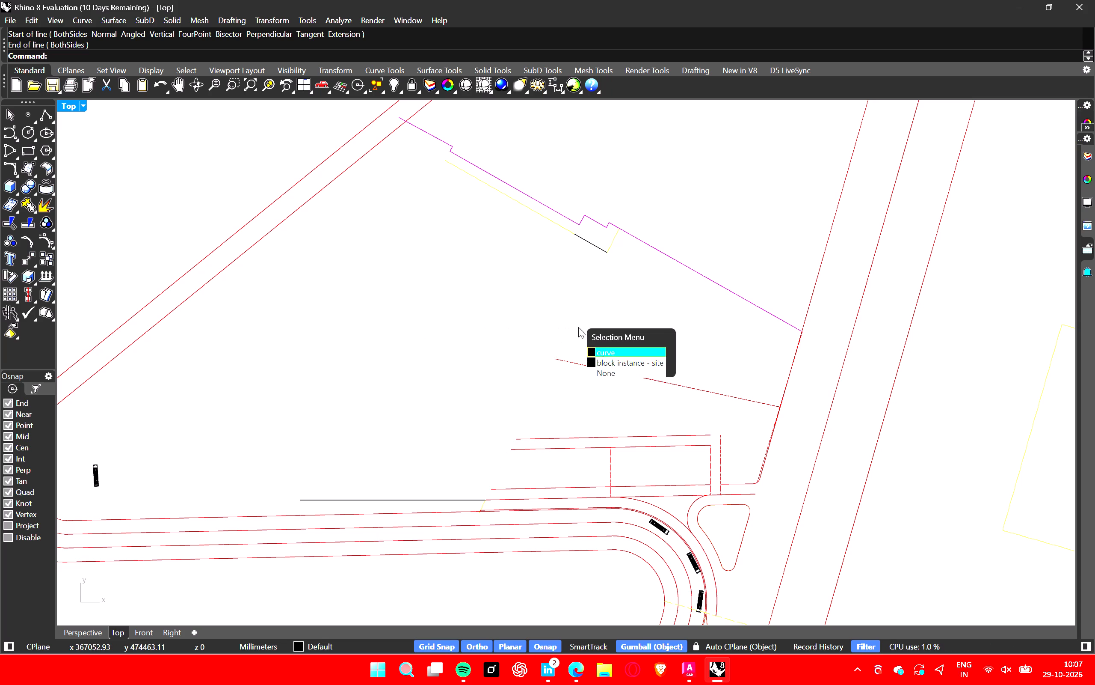
left_click(616, 356)
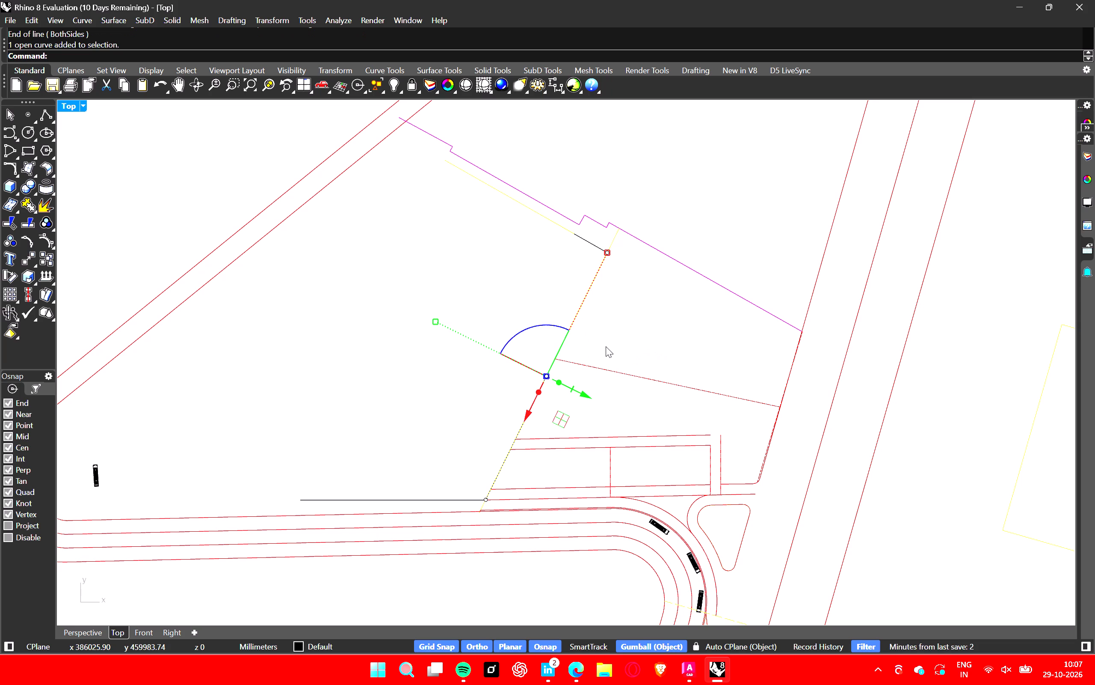
key("ctrl+c")
key("ctrl+v")
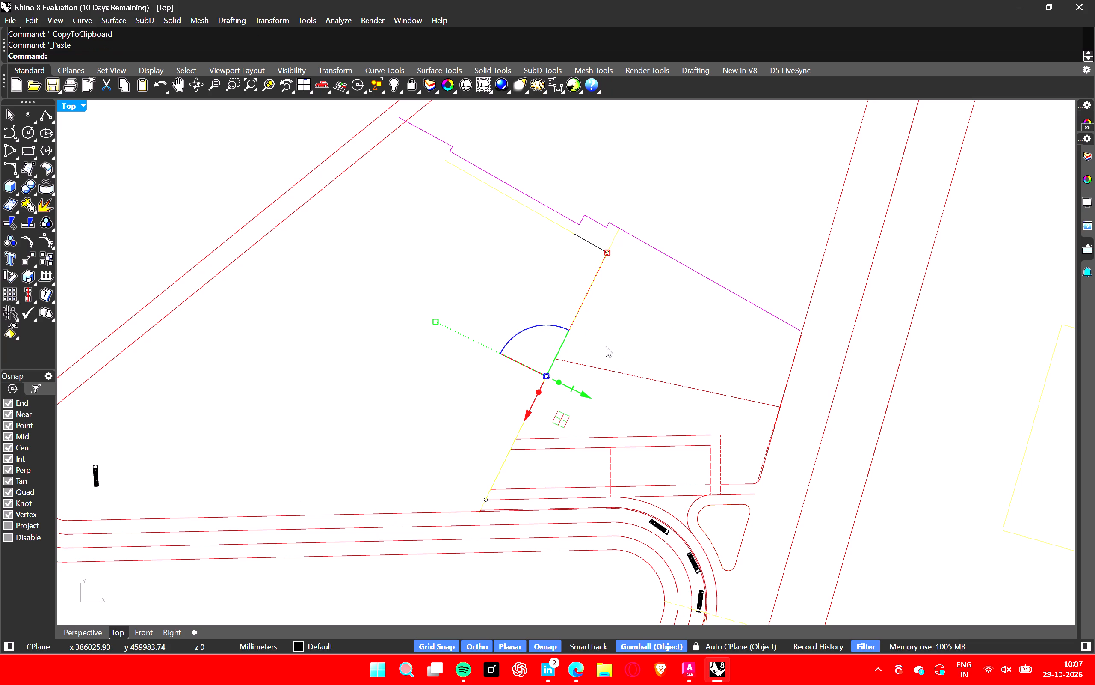
left_click_drag(589, 393, 527, 357)
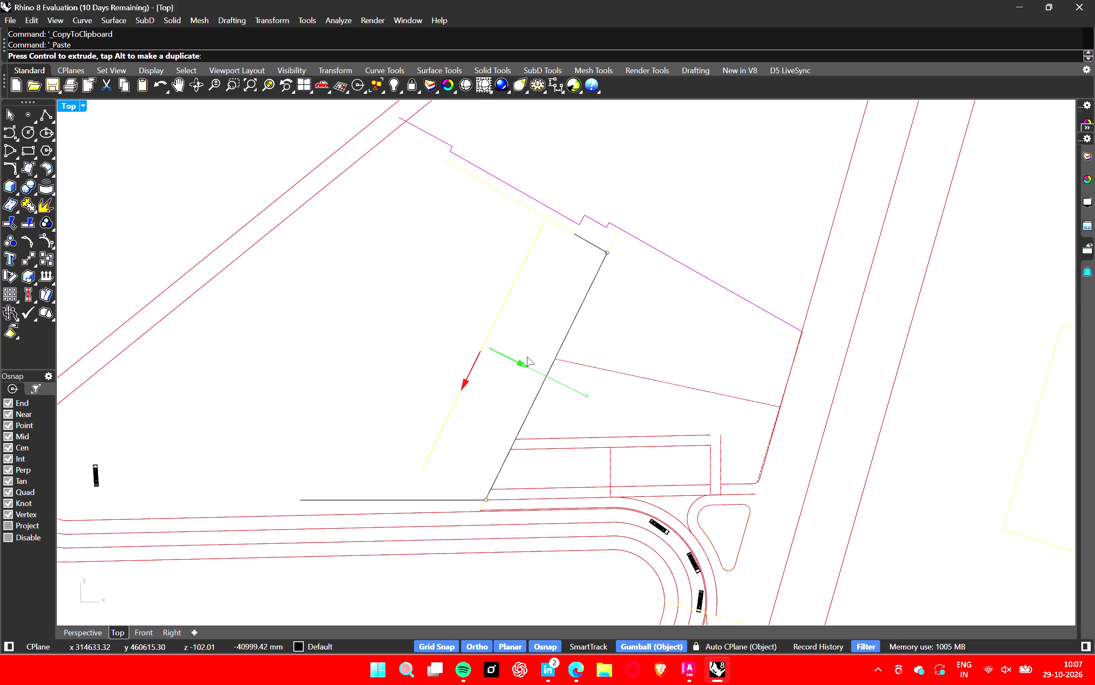
left_click_drag(527, 357, 503, 338)
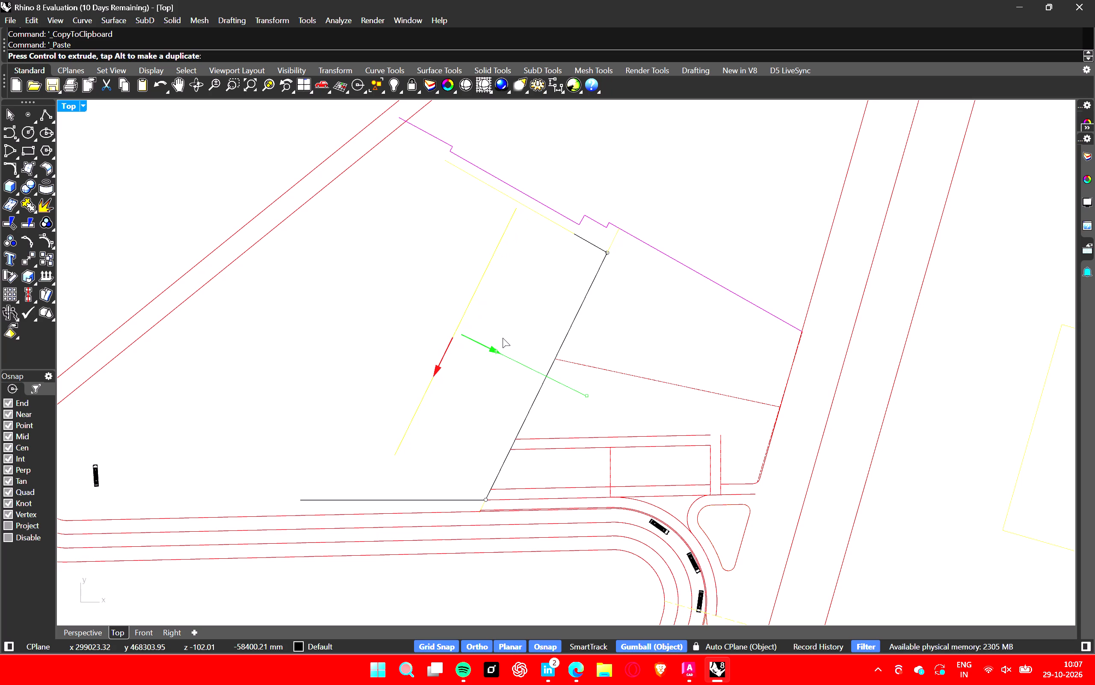
left_click_drag(503, 338, 525, 352)
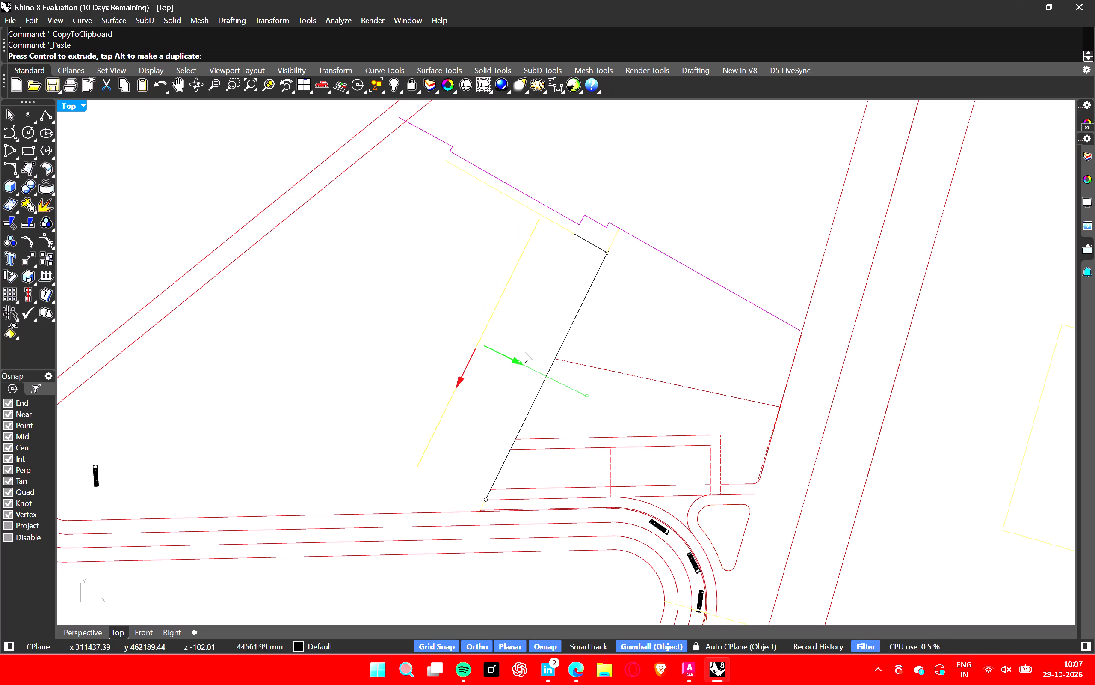
left_click_drag(525, 352, 527, 353)
type("25")
type("000")
key("Return")
left_click(566, 317)
Scale the copied diagonal along its length so its upper end meets the yellow line below the stepped magenta boundary.
scroll(583, 230, "up", 5)
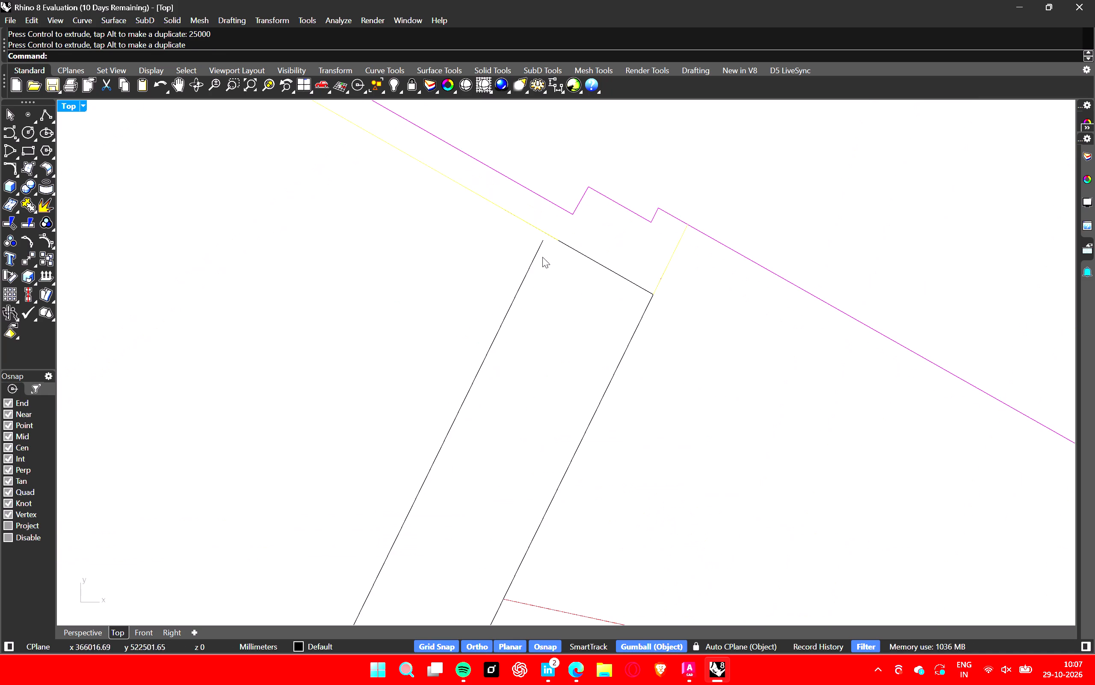
left_click(539, 257)
scroll(532, 235, "up", 6)
left_click_drag(573, 253, 585, 233)
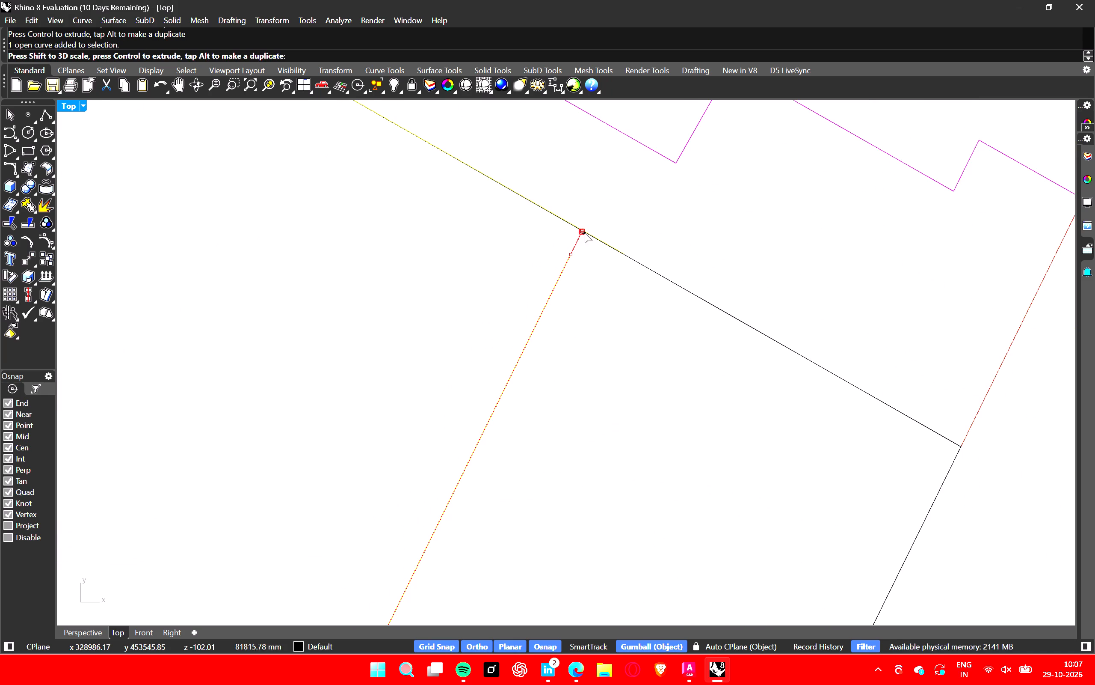
left_click_drag(585, 233, 589, 232)
left_click_drag(589, 232, 592, 226)
left_click(616, 223)
scroll(619, 188, "down", 13)
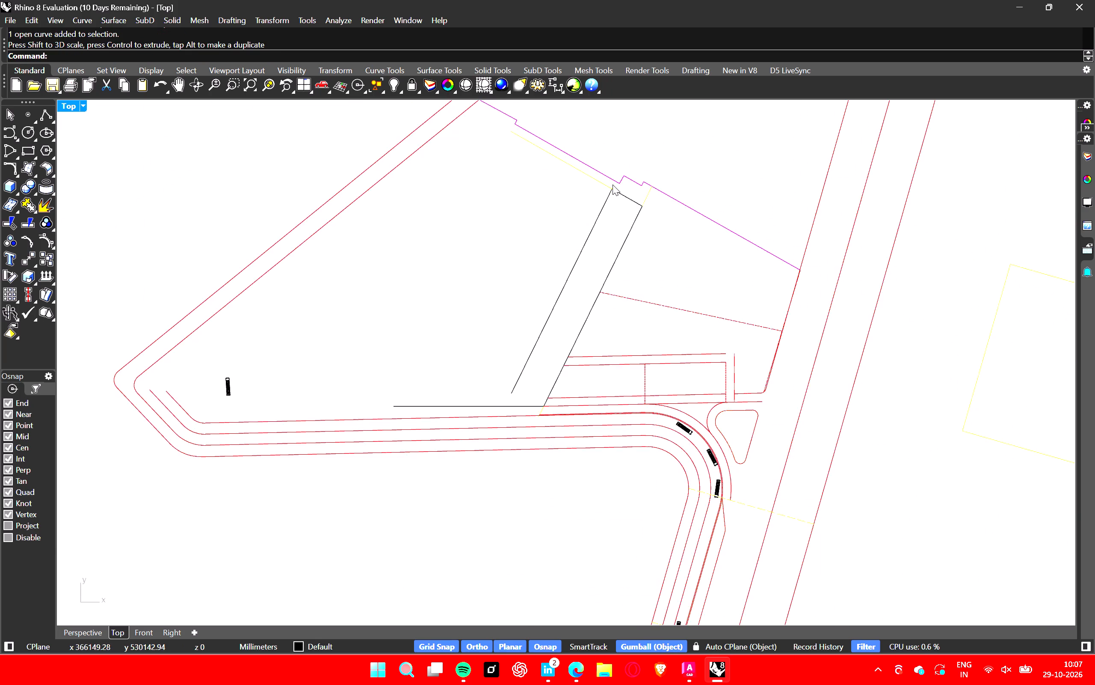
With Ortho off, move the copied diagonal down along its direction so its lower end reaches the horizontal line.
scroll(527, 322, "up", 6)
left_click(559, 377)
left_click_drag(543, 407, 521, 435)
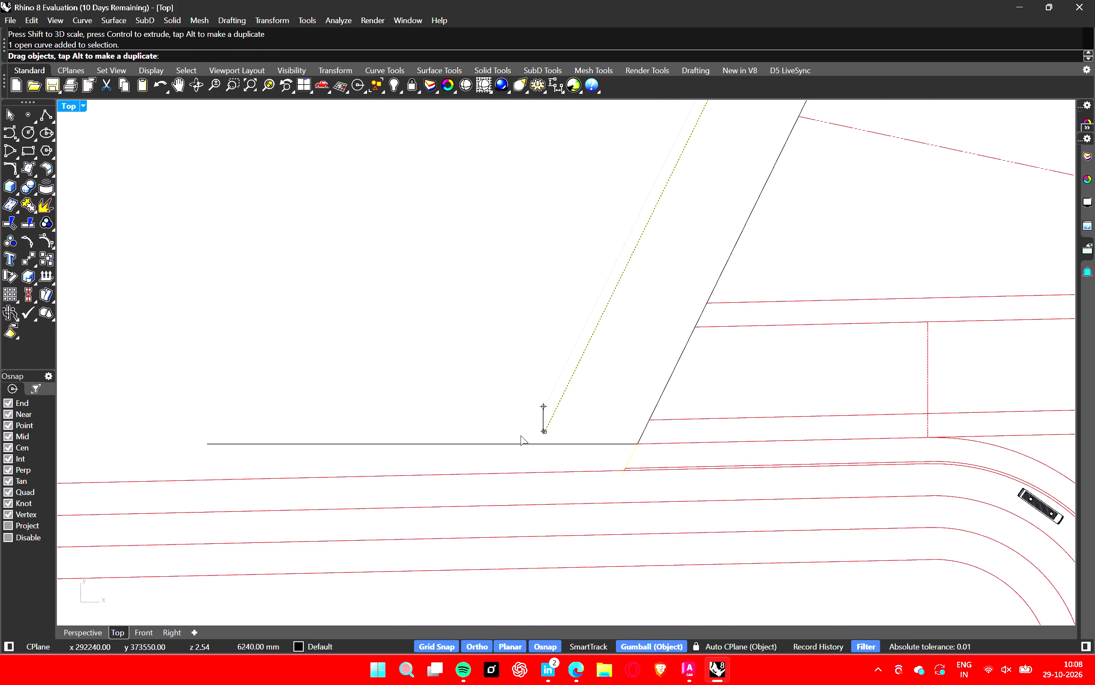
left_click_drag(521, 435, 543, 399)
key("Escape")
left_click(476, 649)
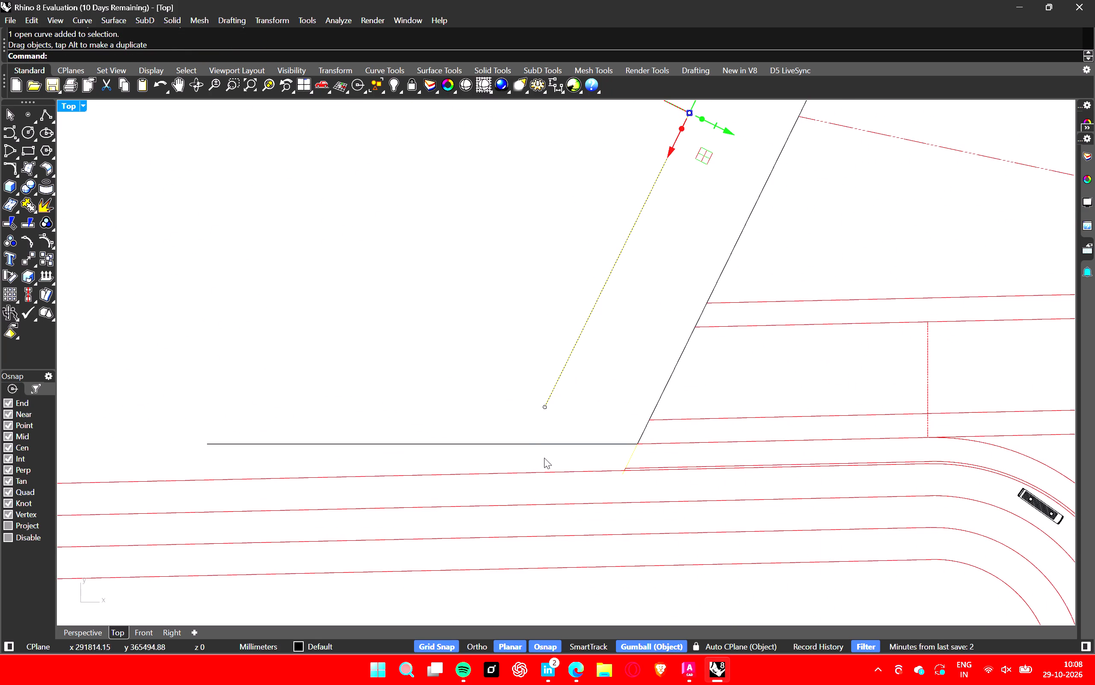
left_click_drag(544, 407, 526, 449)
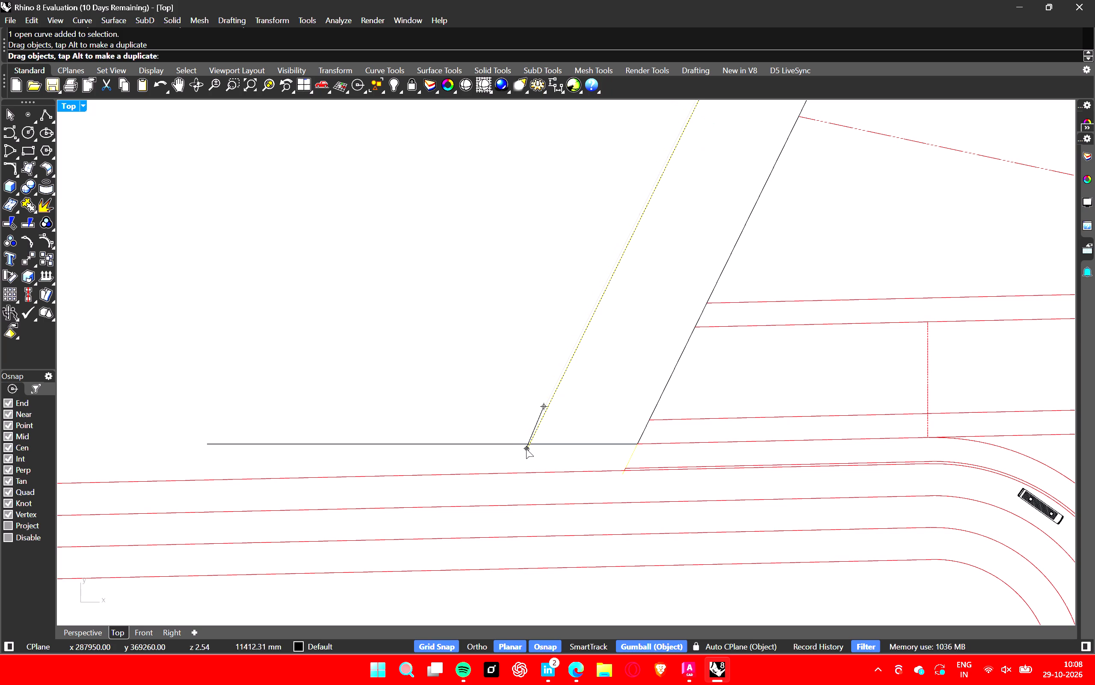
left_click_drag(526, 449, 523, 449)
left_click(589, 410)
key("Escape")
scroll(534, 390, "down", 6)
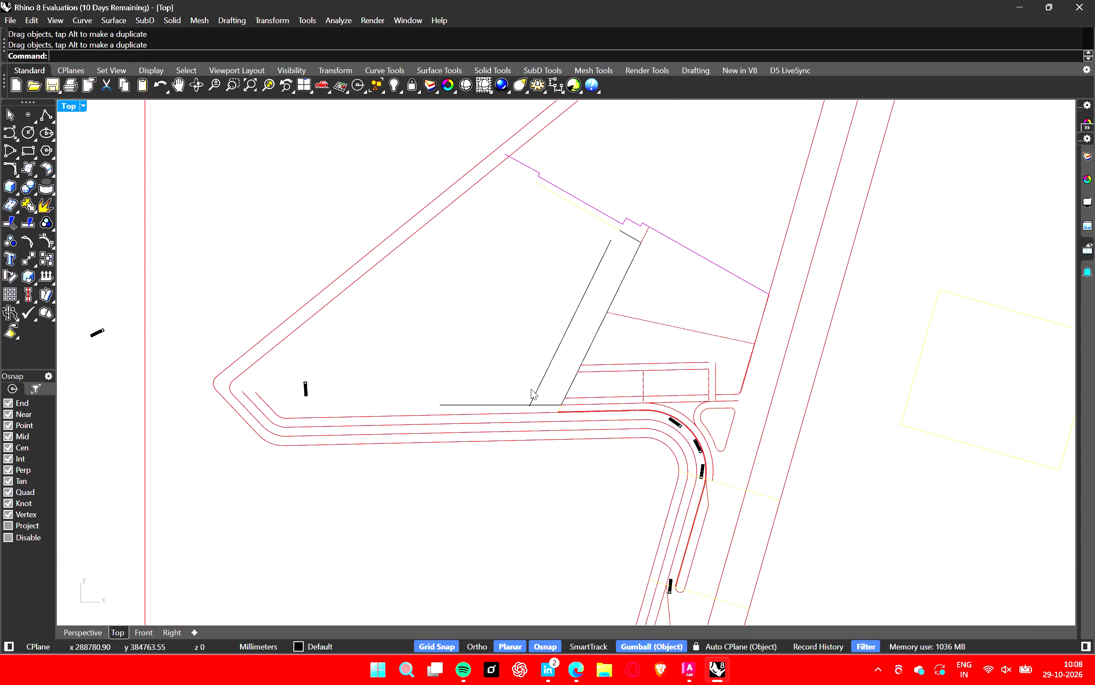
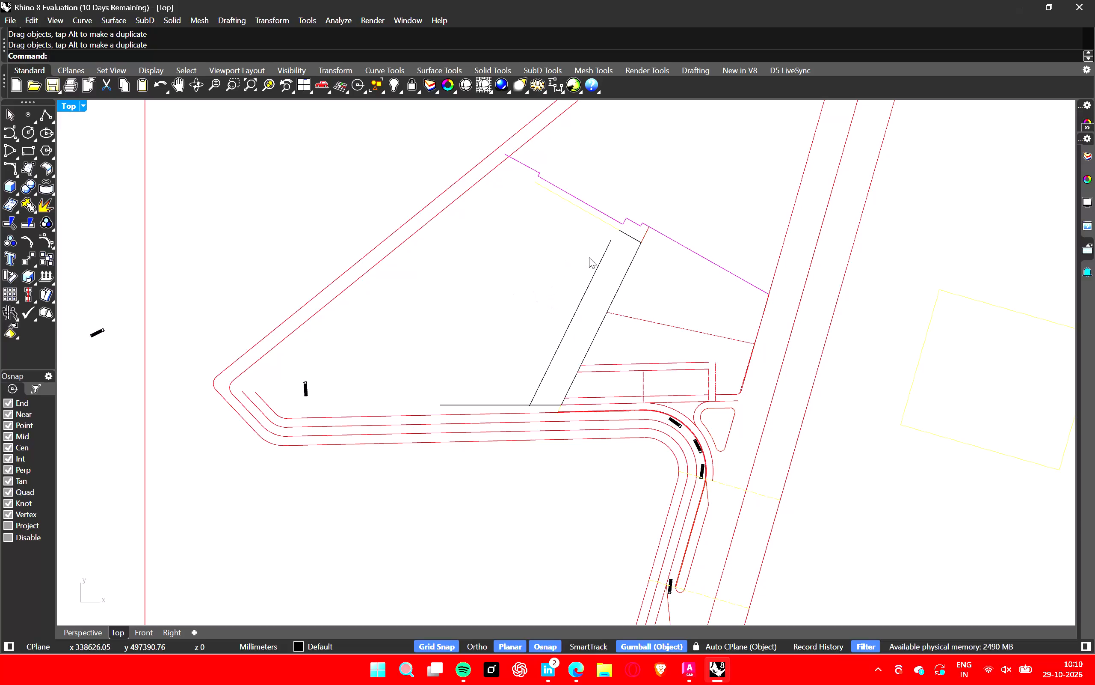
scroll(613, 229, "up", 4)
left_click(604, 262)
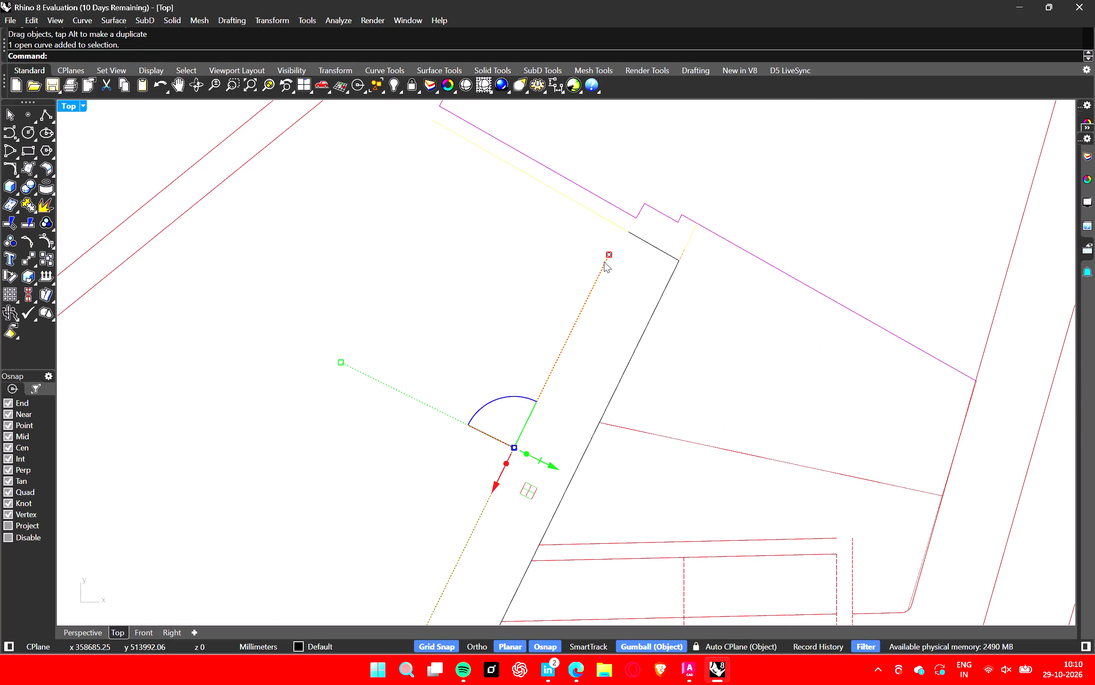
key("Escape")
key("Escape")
Close Rhino 8, discarding the unsaved changes to the Untitled model.
left_click(1094, 0)
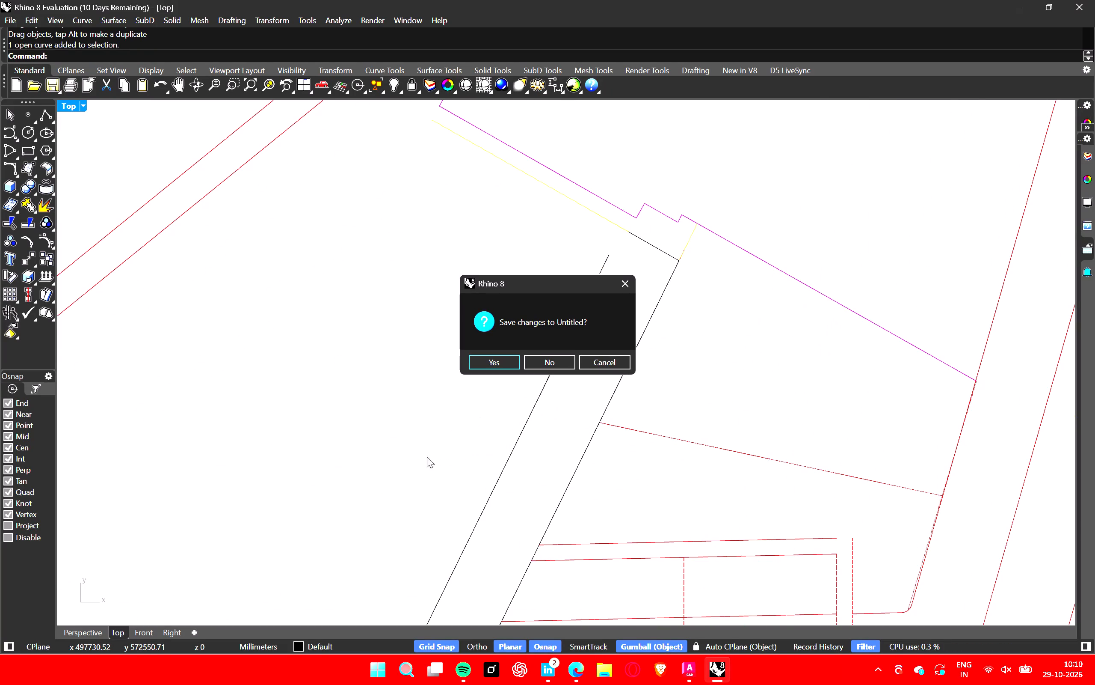
left_click(549, 359)
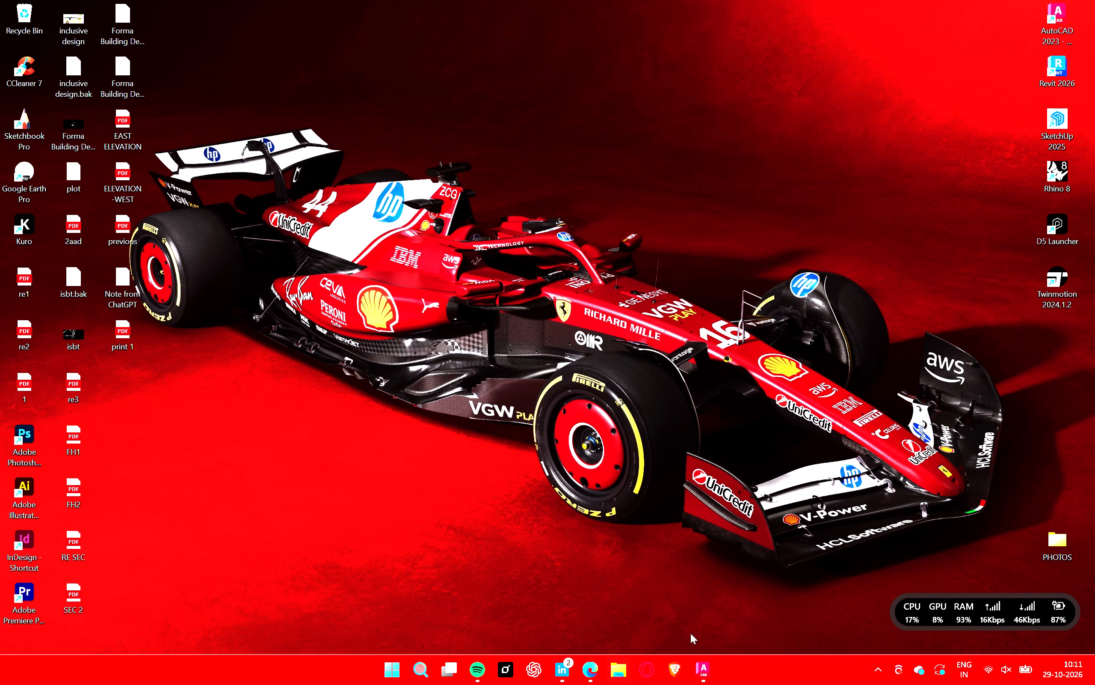
left_click(834, 351)
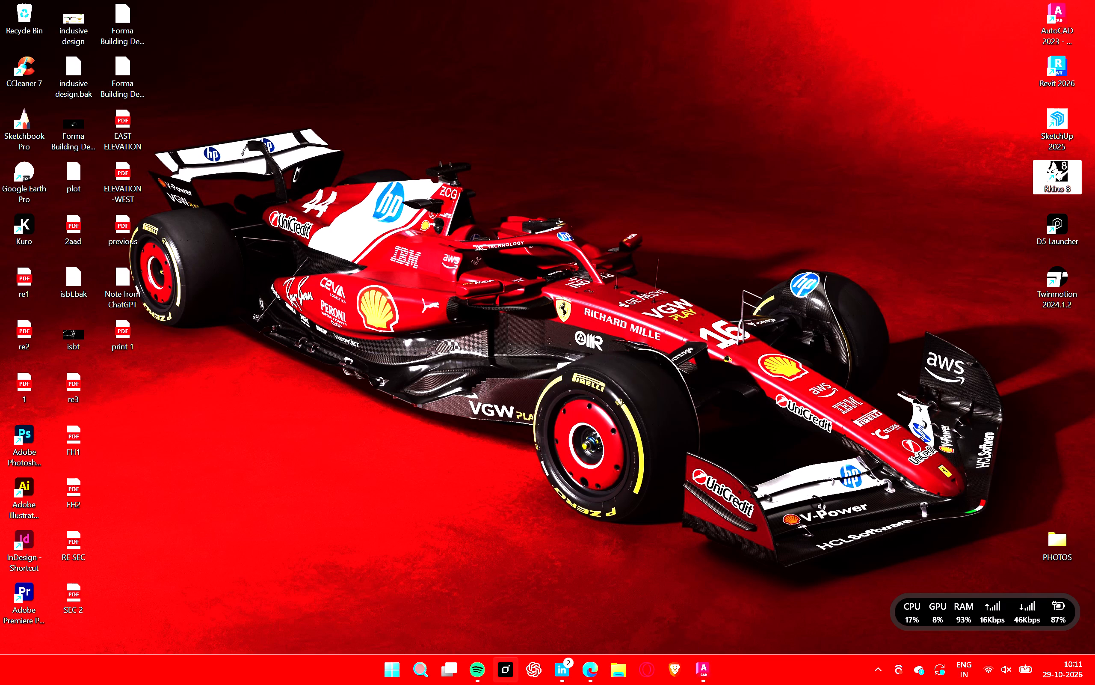
Switch to Microsoft Edge, load Autodesk Forma in the new tab and go from site creation to the Forma home page.
left_click(589, 673)
left_click(10, 149)
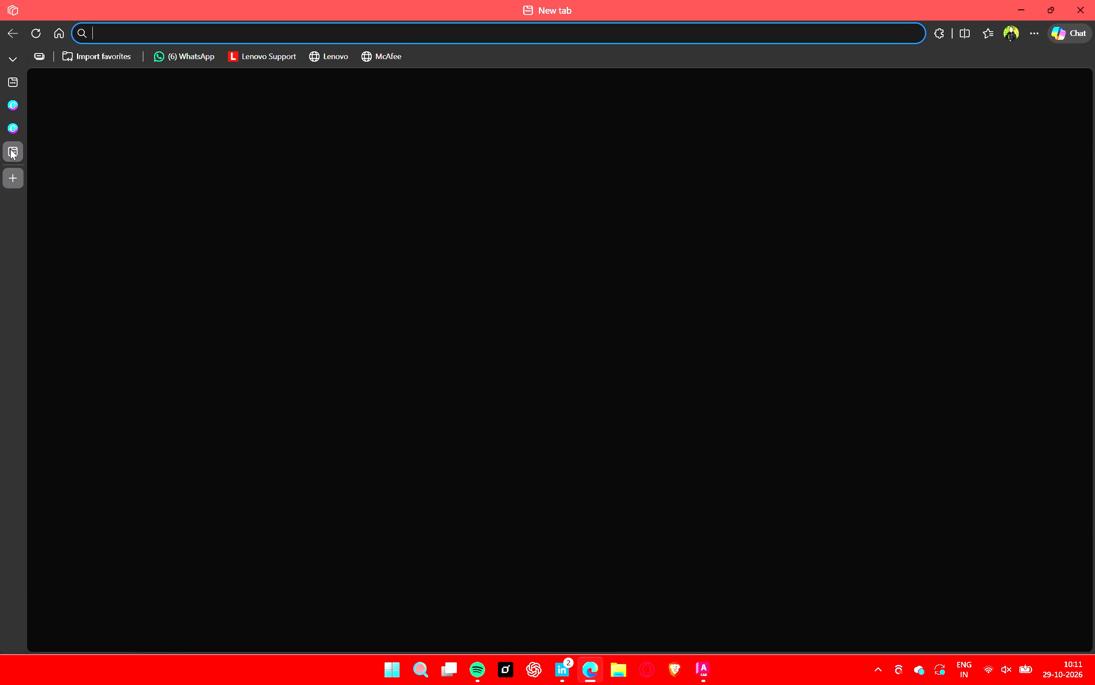
type("form")
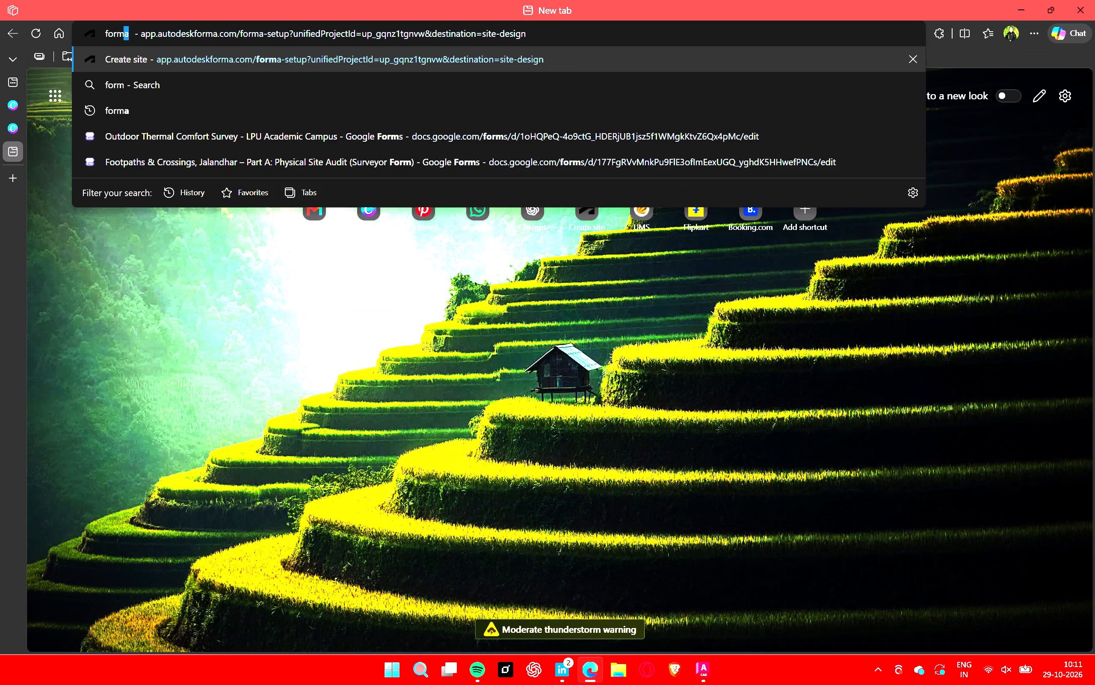
key("Return")
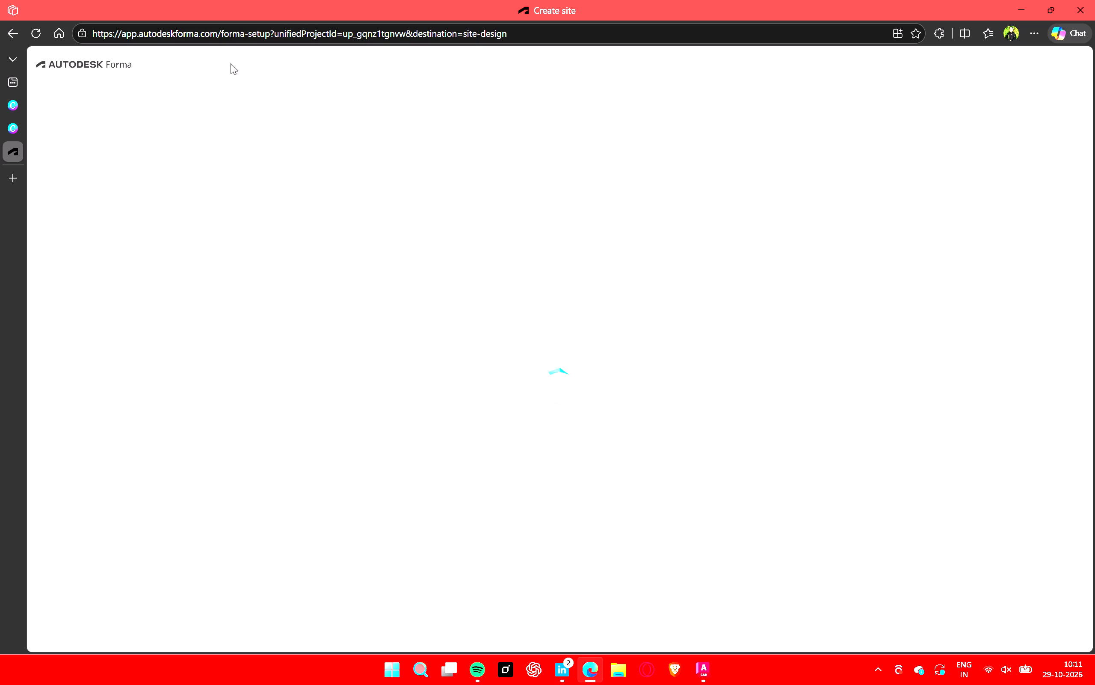
left_click(60, 68)
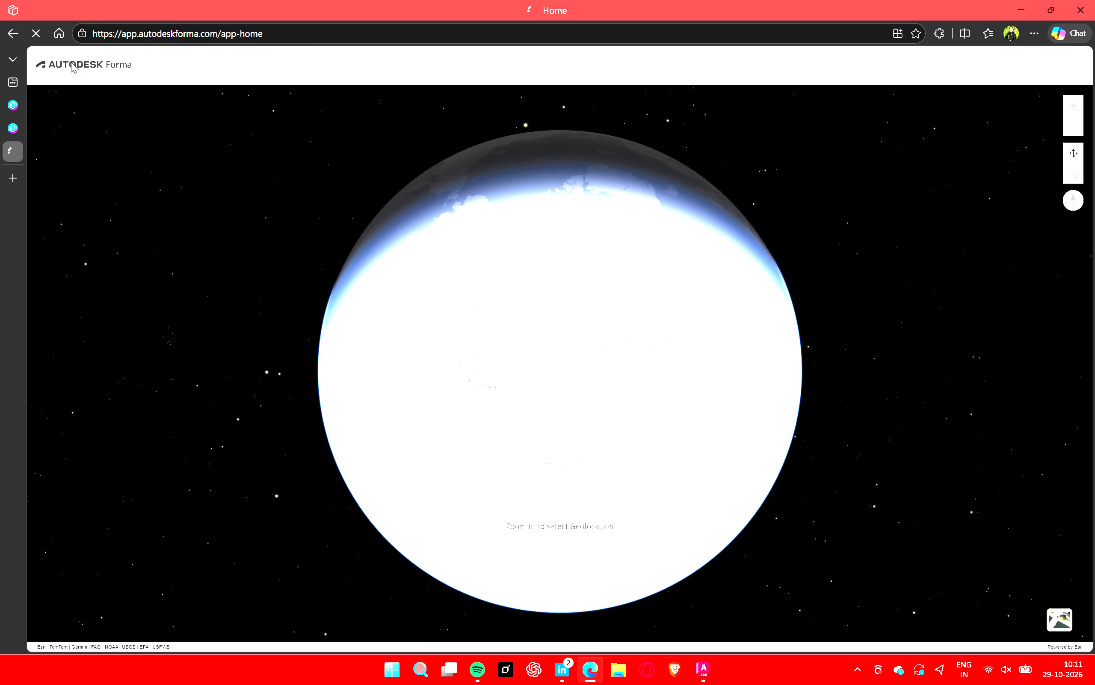
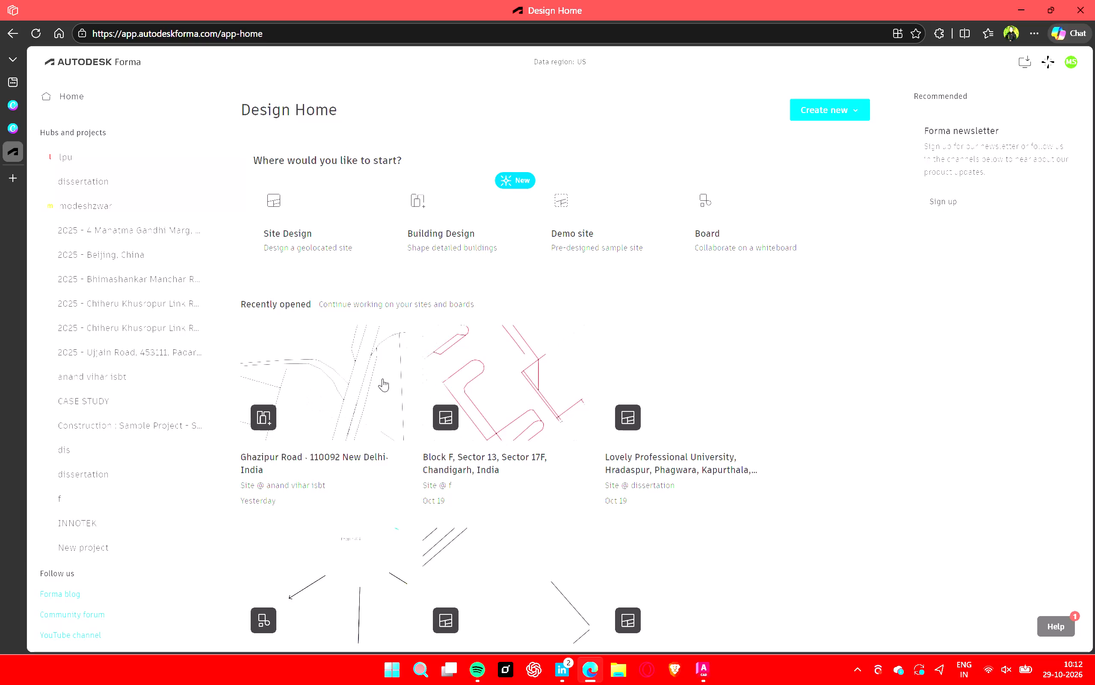
Open the recent Ghazipur Road, New Delhi site from the anand vihar isbt project.
left_click(382, 378)
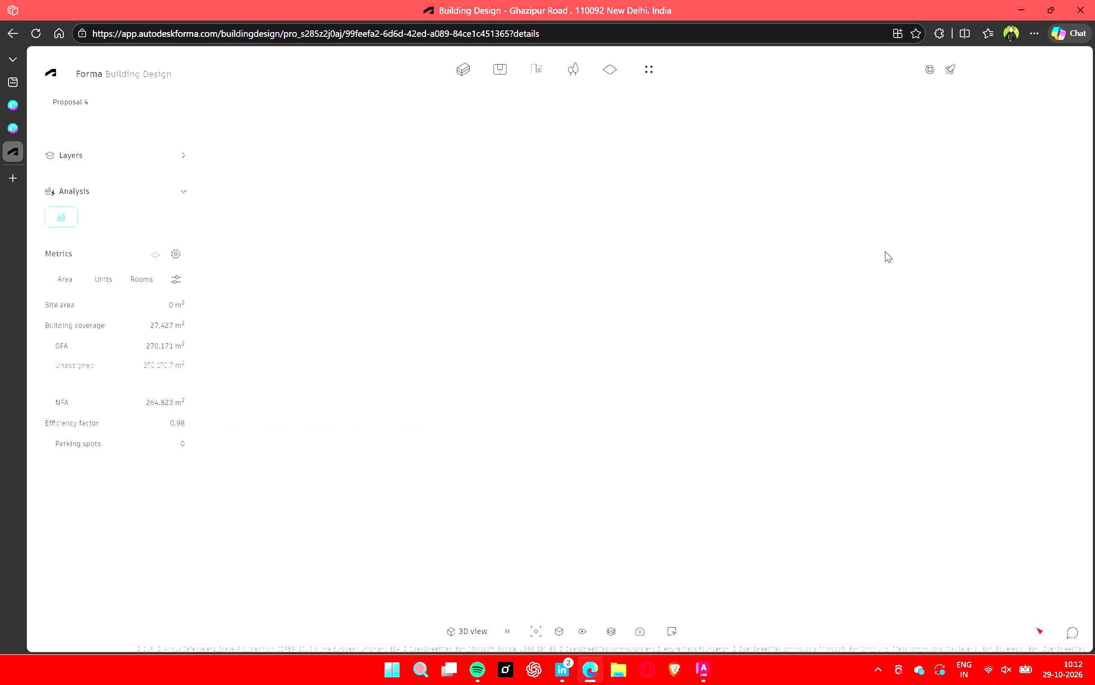
Examine the Proposal 4 building massing and the surrounding roads in the 3D view, from several angles and up close.
middle_click_drag(894, 234, 864, 255)
right_click_drag(875, 250, 623, 373)
scroll(519, 358, "up", 12)
right_click_drag(502, 415, 515, 303)
scroll(510, 302, "up", 17)
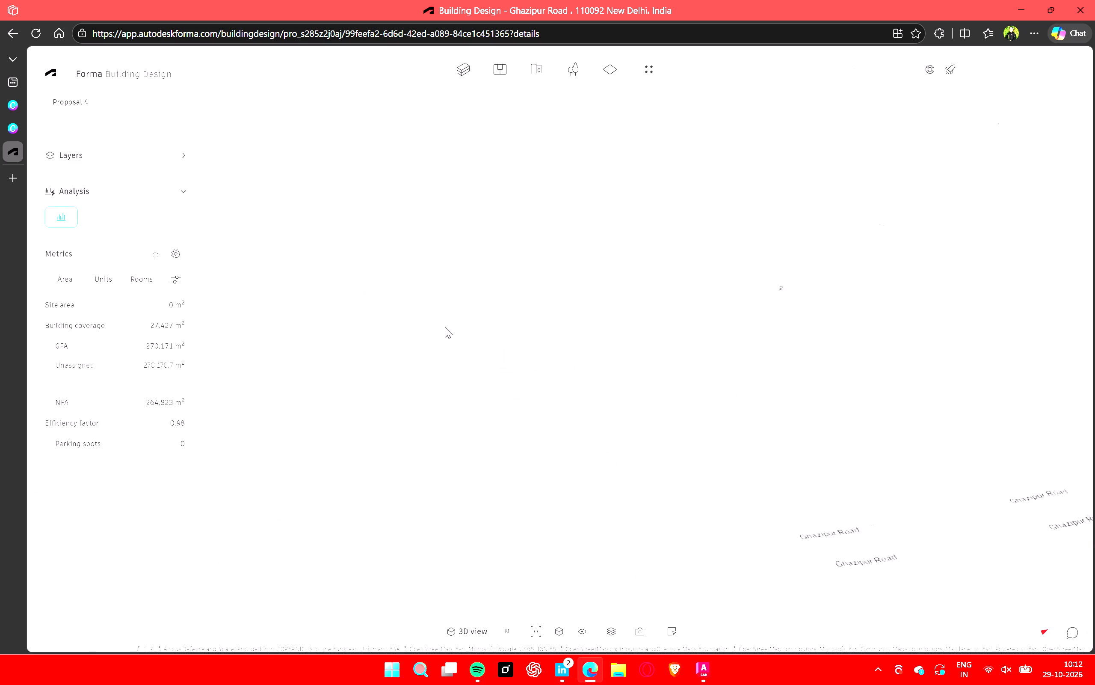
right_click_drag(436, 369, 555, 308)
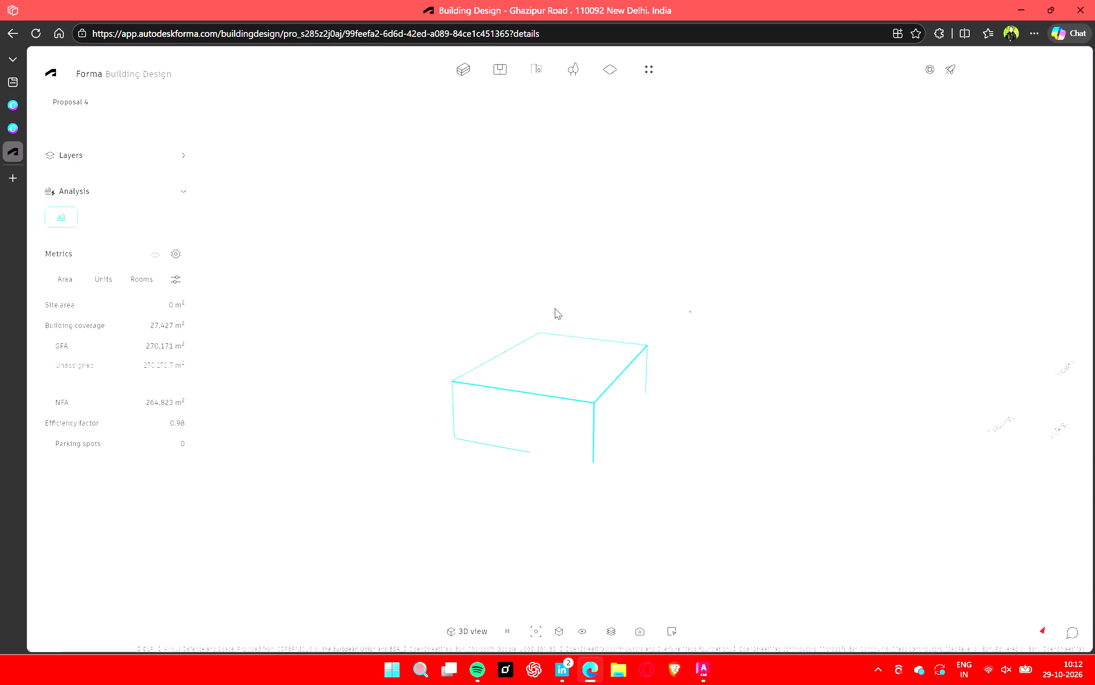
right_click_drag(555, 308, 562, 405)
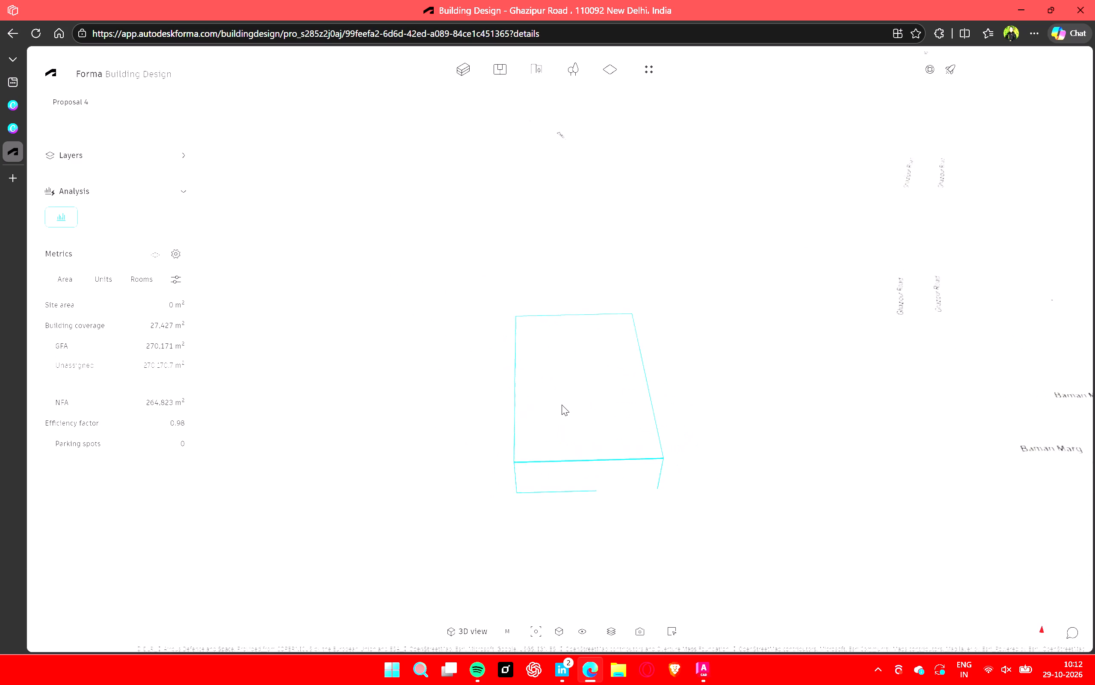
right_click_drag(562, 405, 577, 373)
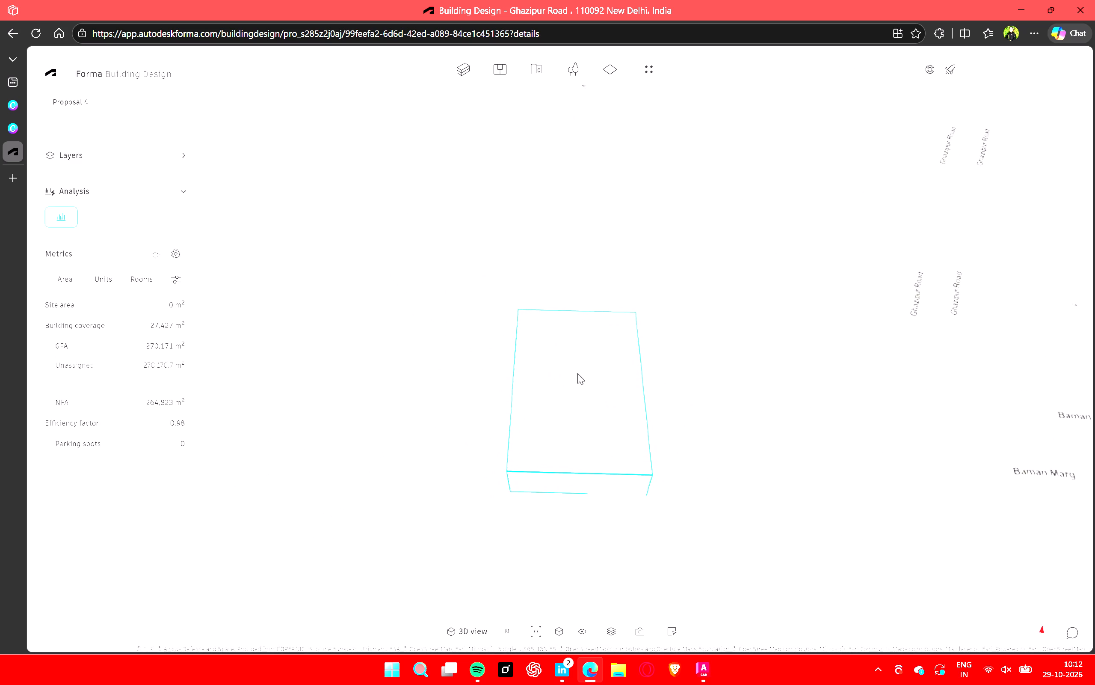
right_click_drag(577, 373, 628, 345)
scroll(586, 408, "up", 18)
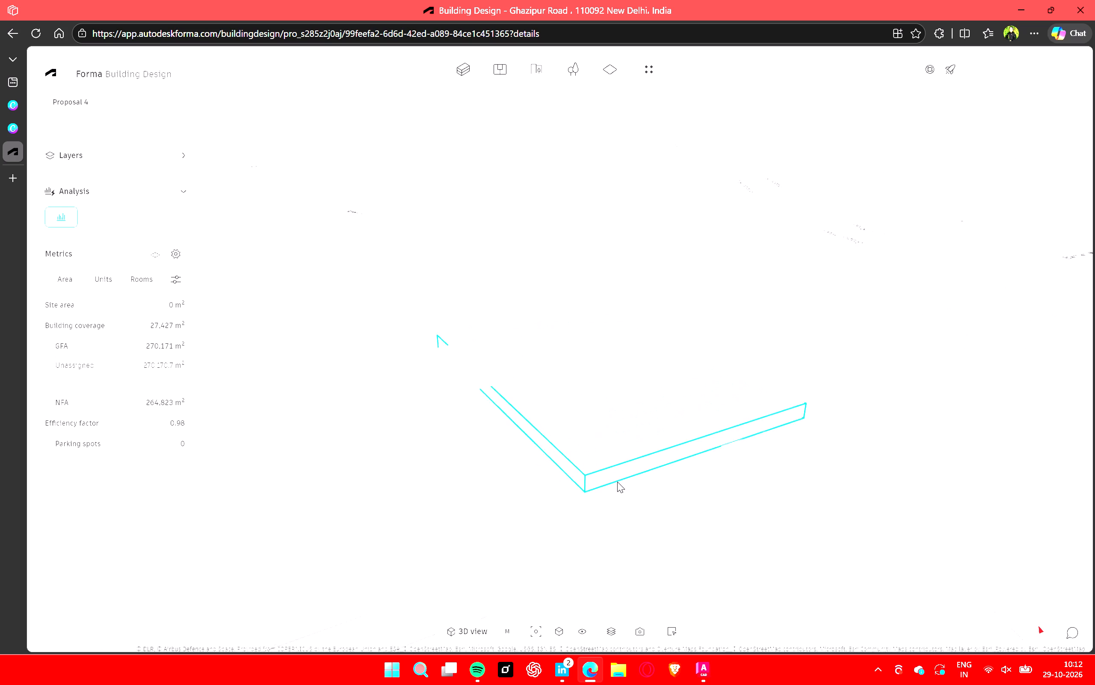
scroll(617, 482, "up", 8)
right_click_drag(629, 485, 631, 414)
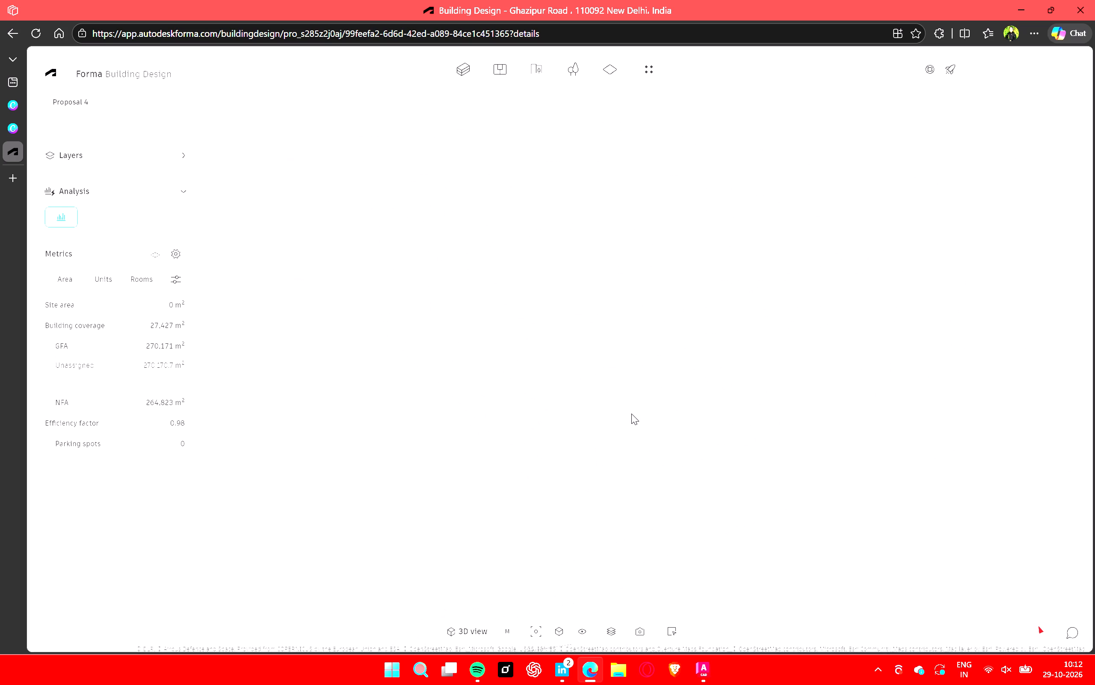
right_click_drag(631, 414, 483, 537)
scroll(506, 413, "down", 12)
scroll(580, 296, "up", 20)
scroll(580, 296, "up", 11)
scroll(469, 352, "up", 7)
right_click_drag(630, 322, 485, 289)
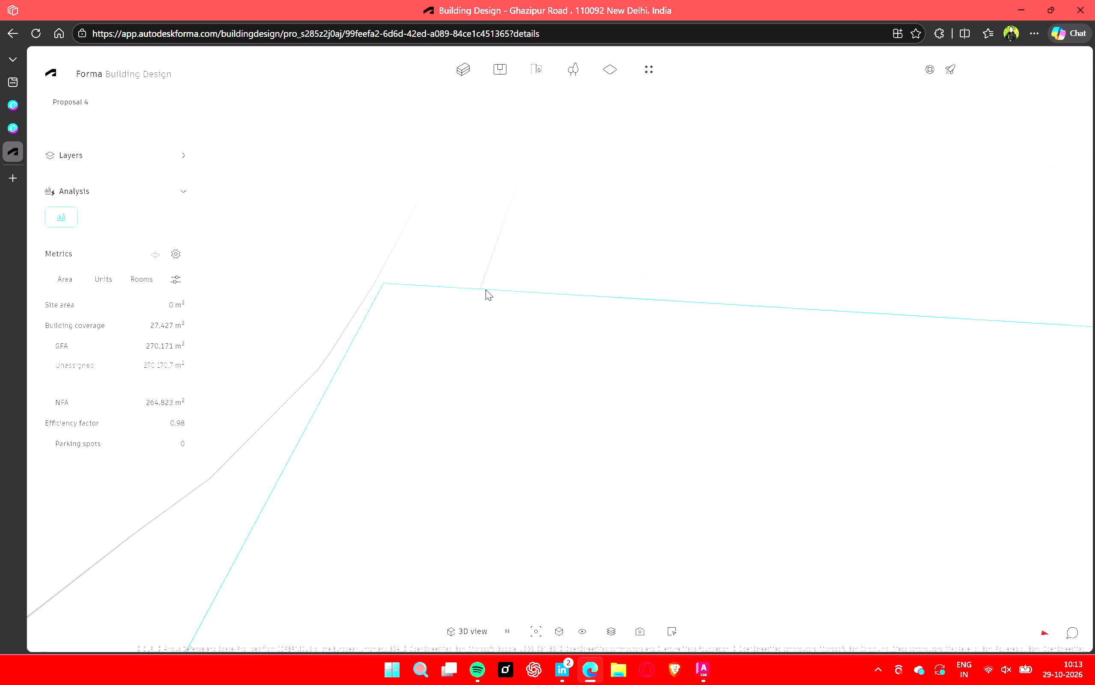
right_click_drag(485, 289, 486, 293)
scroll(421, 298, "up", 20)
scroll(421, 298, "up", 4)
left_click(510, 154)
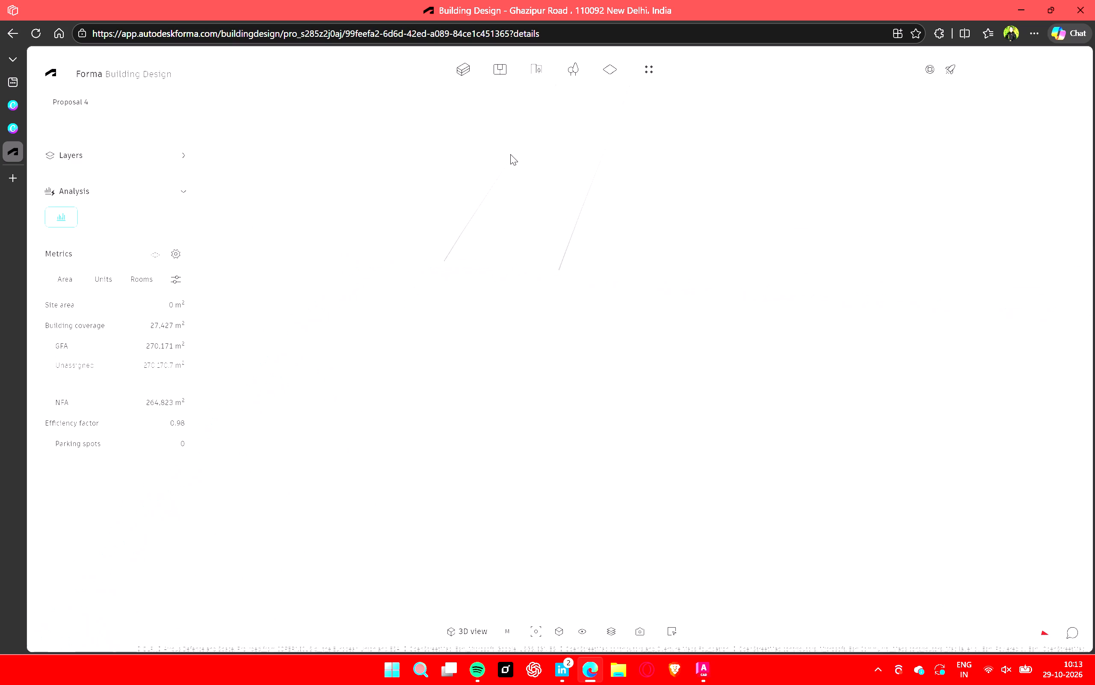
left_click(456, 143)
scroll(456, 143, "down", 20)
scroll(456, 143, "down", 1)
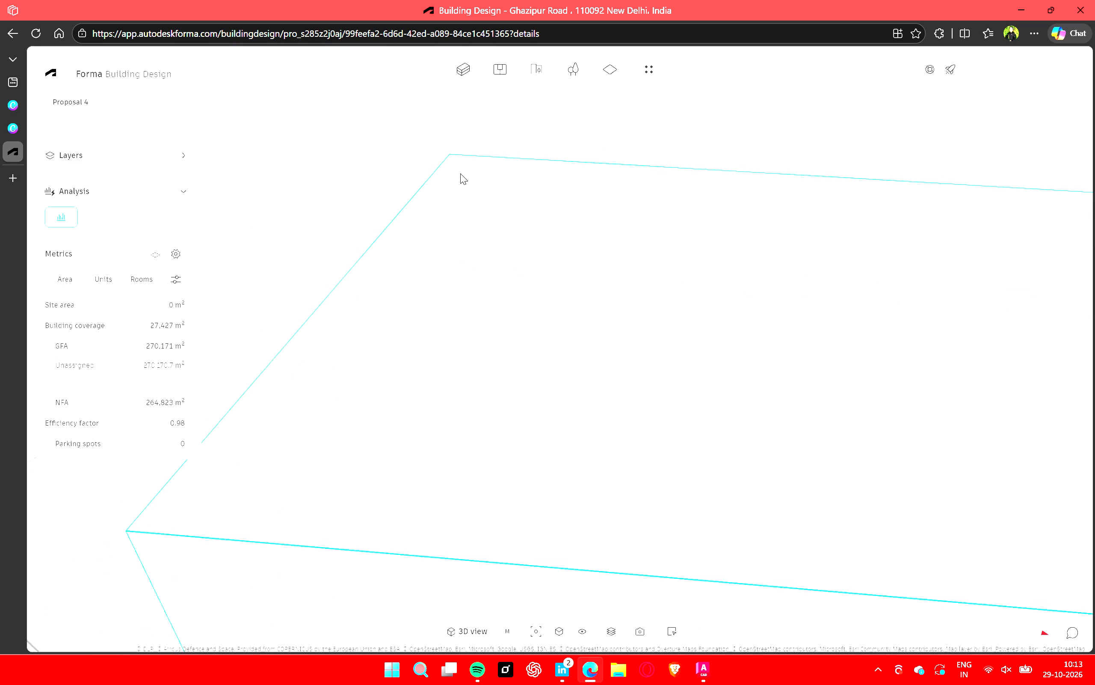
scroll(460, 174, "down", 5)
scroll(459, 179, "down", 19)
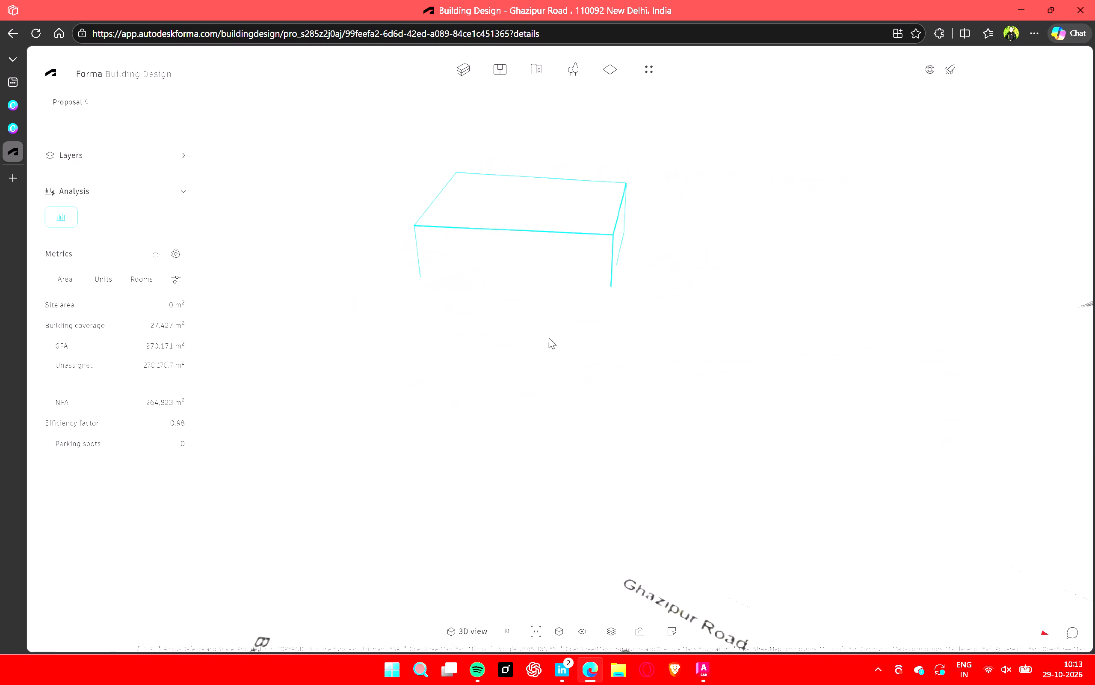